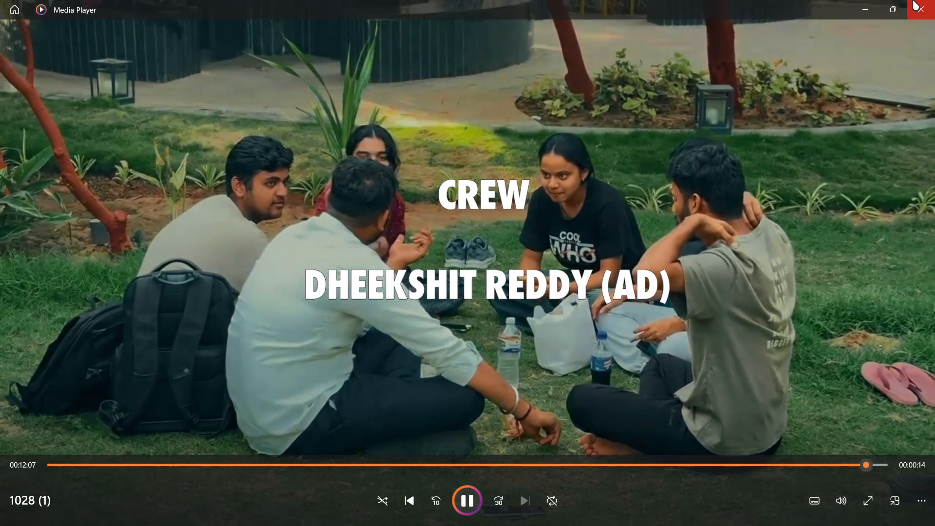
Close the playing video and reopen 1028 (1) from the CapCut Videos folder.
{"action": "left_click", "coordinate": [914, 0]}
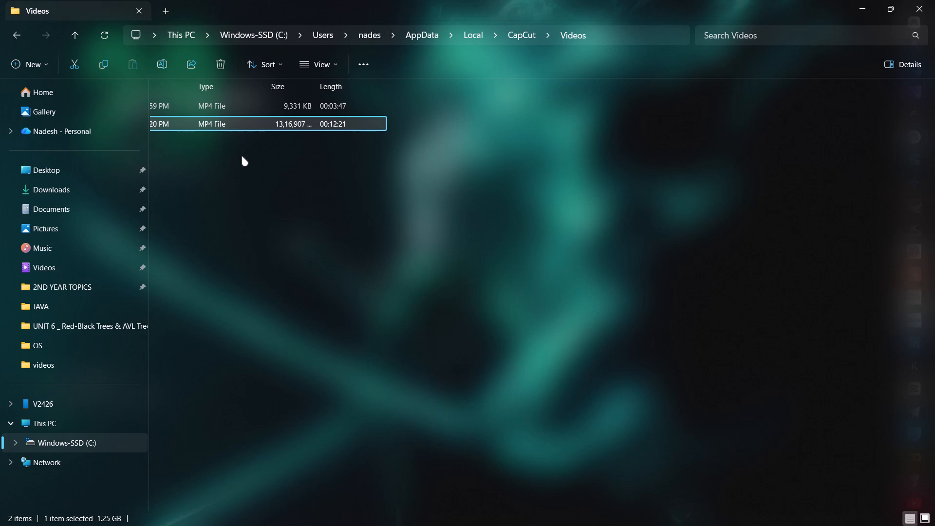
{"action": "scroll", "coordinate": [217, 418], "scroll_direction": "up", "scroll_amount": 4}
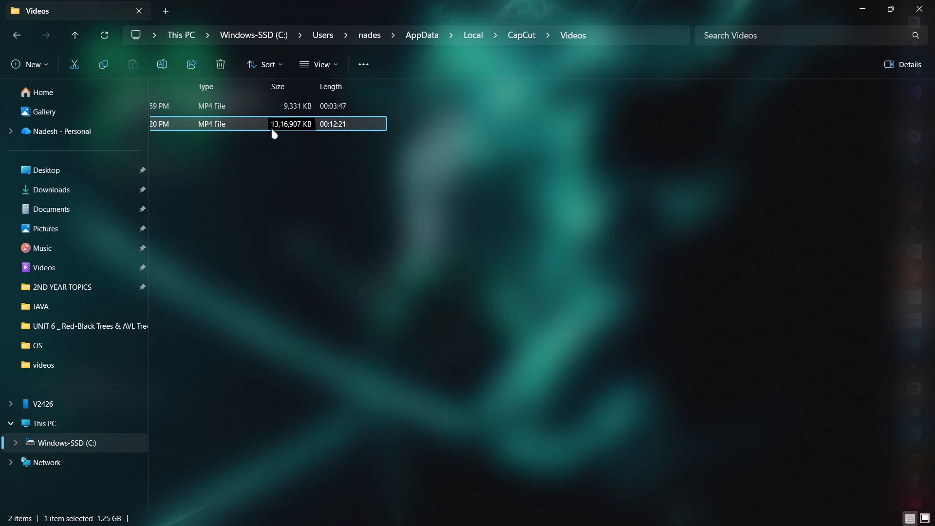
{"action": "double_click", "coordinate": [253, 117]}
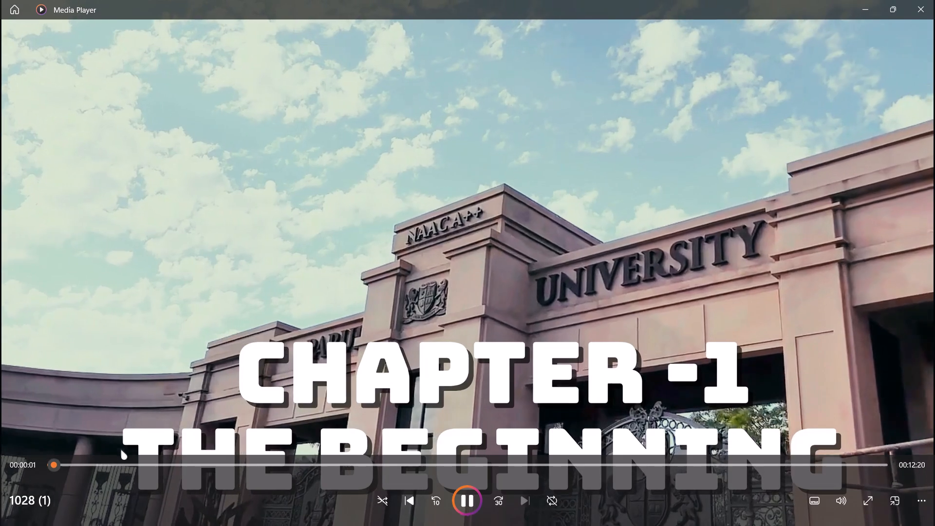
Skim the 1028 (1) video forward to about 05:26 and back, pausing it at 03:14.
{"action": "left_click_drag", "start_coordinate": [53, 467], "coordinate": [149, 476]}
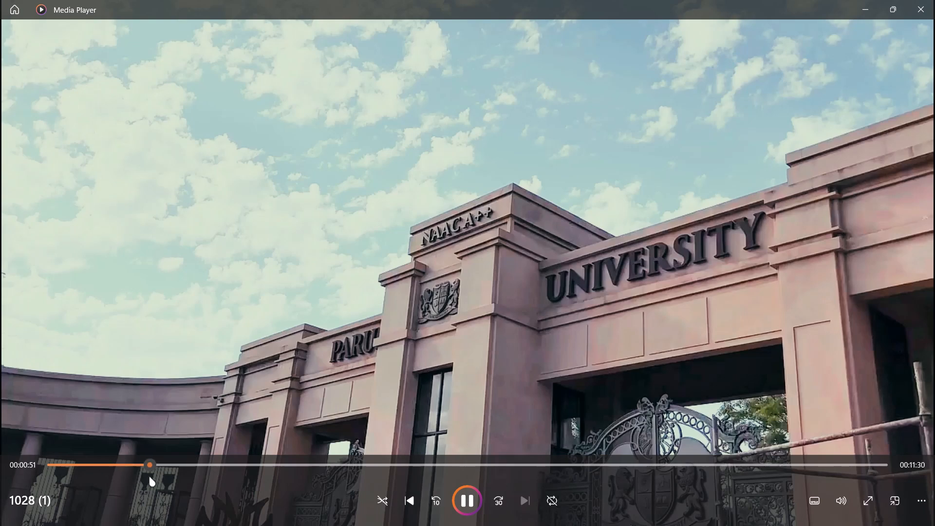
{"action": "left_click_drag", "start_coordinate": [149, 476], "coordinate": [311, 507]}
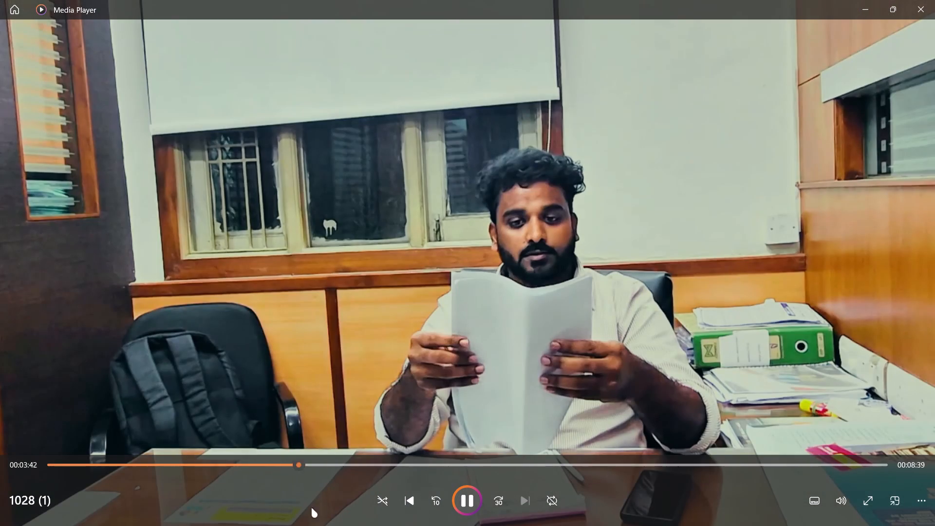
{"action": "left_click_drag", "start_coordinate": [311, 507], "coordinate": [421, 525]}
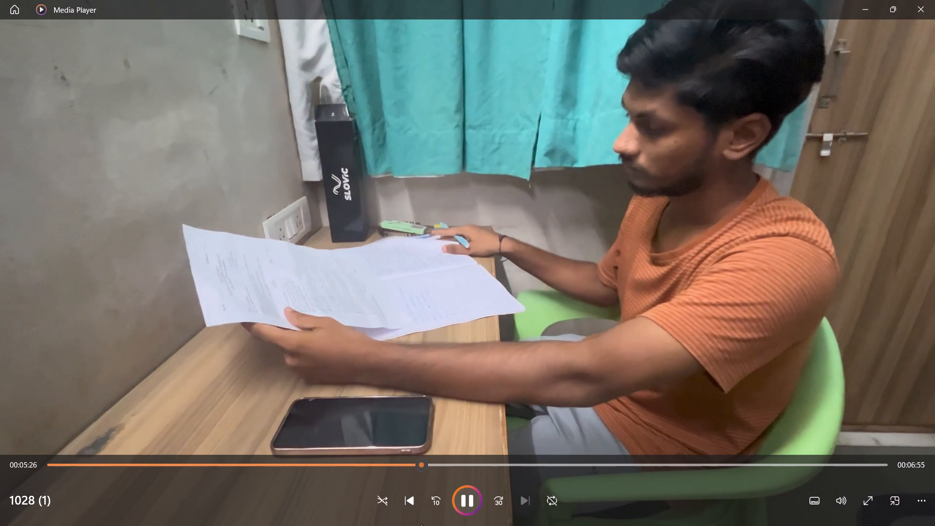
{"action": "left_click_drag", "start_coordinate": [421, 525], "coordinate": [278, 525]}
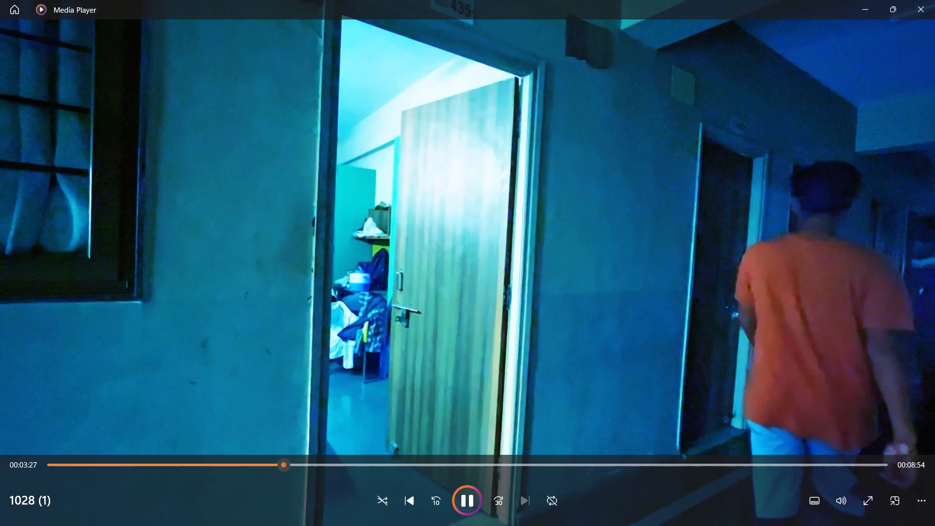
{"action": "left_click_drag", "start_coordinate": [278, 525], "coordinate": [269, 525]}
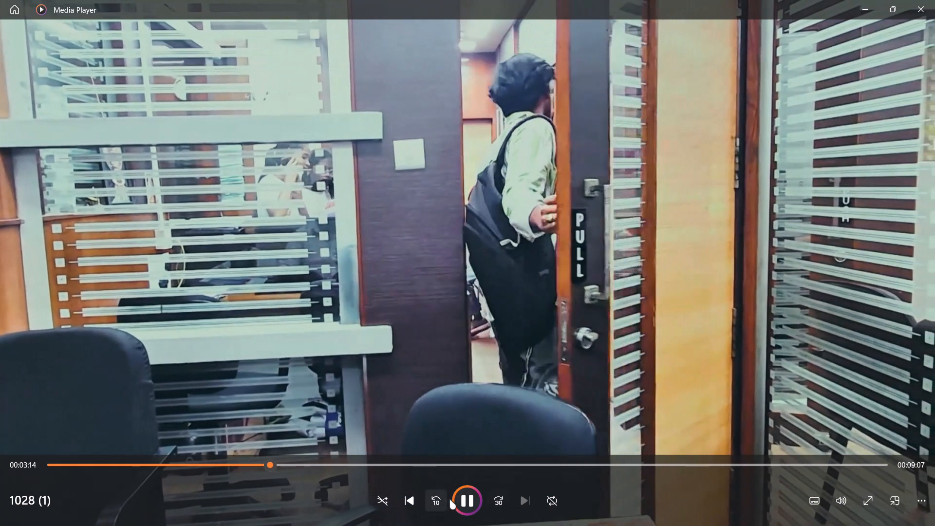
{"action": "left_click", "coordinate": [463, 501]}
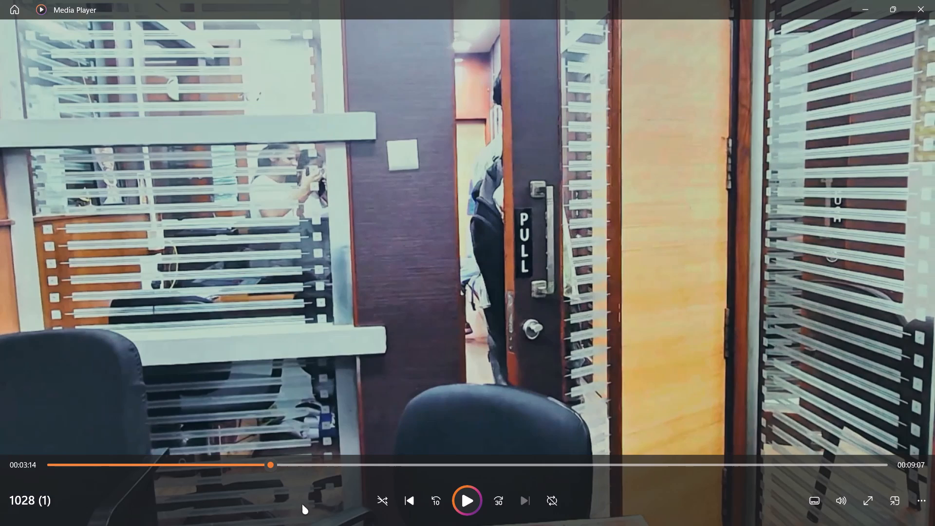
Examine the paused video's scenes between about 03:35 and 04:41, and close the player and the Videos folder.
{"action": "left_click_drag", "start_coordinate": [266, 461], "coordinate": [291, 466]}
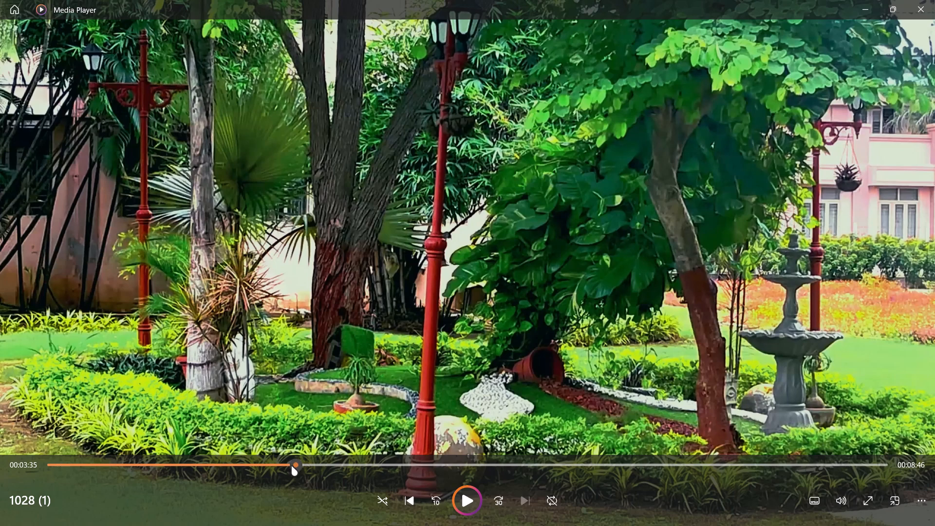
{"action": "left_click_drag", "start_coordinate": [291, 466], "coordinate": [339, 466]}
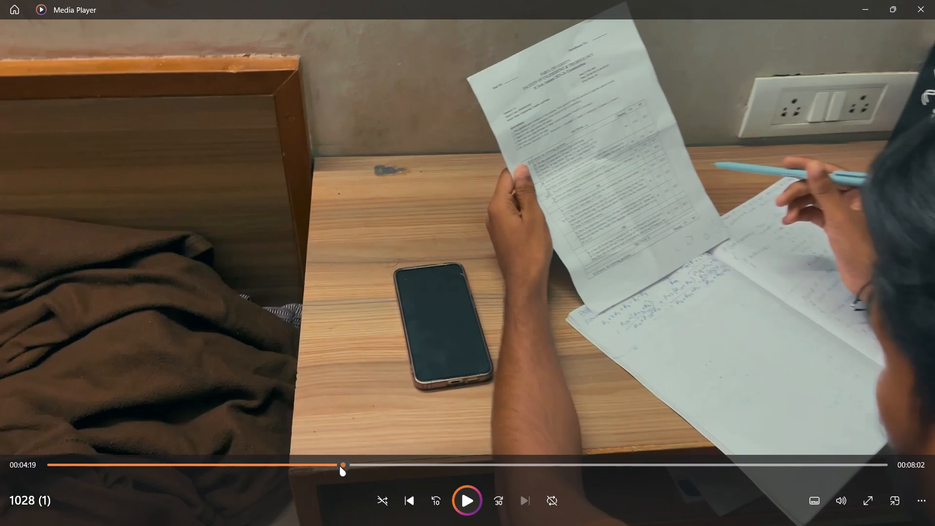
{"action": "left_click_drag", "start_coordinate": [339, 466], "coordinate": [358, 461]}
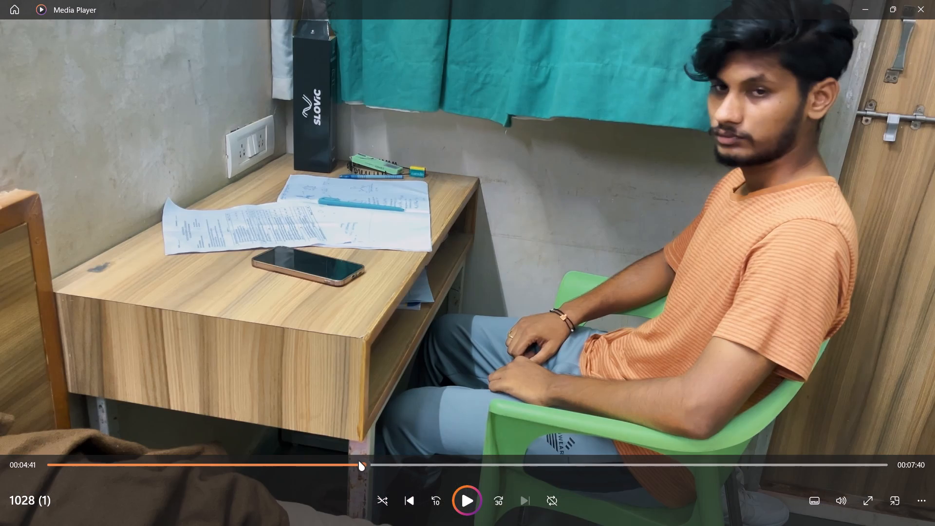
{"action": "left_click_drag", "start_coordinate": [358, 461], "coordinate": [336, 463]}
{"action": "right_click_drag", "start_coordinate": [342, 461], "coordinate": [336, 463]}
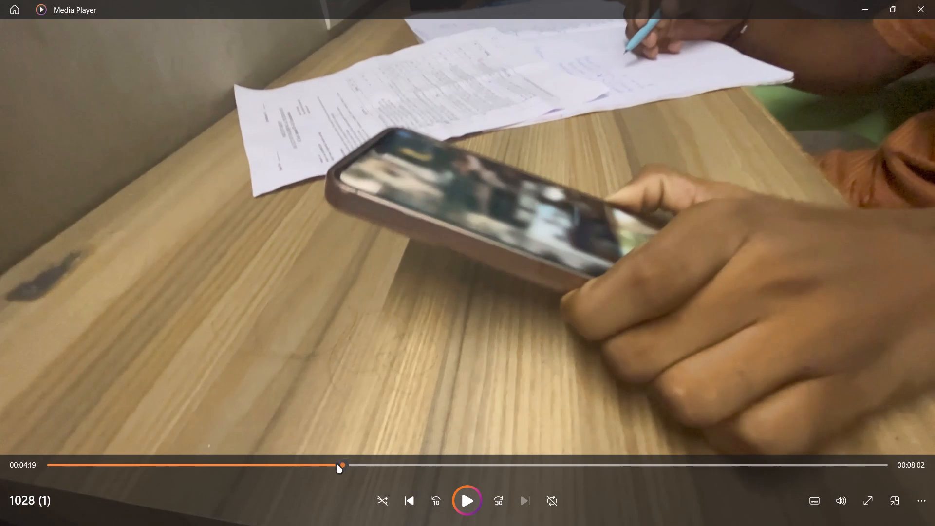
{"action": "right_click_drag", "start_coordinate": [336, 463], "coordinate": [324, 469]}
{"action": "left_click_drag", "start_coordinate": [336, 463], "coordinate": [324, 469]}
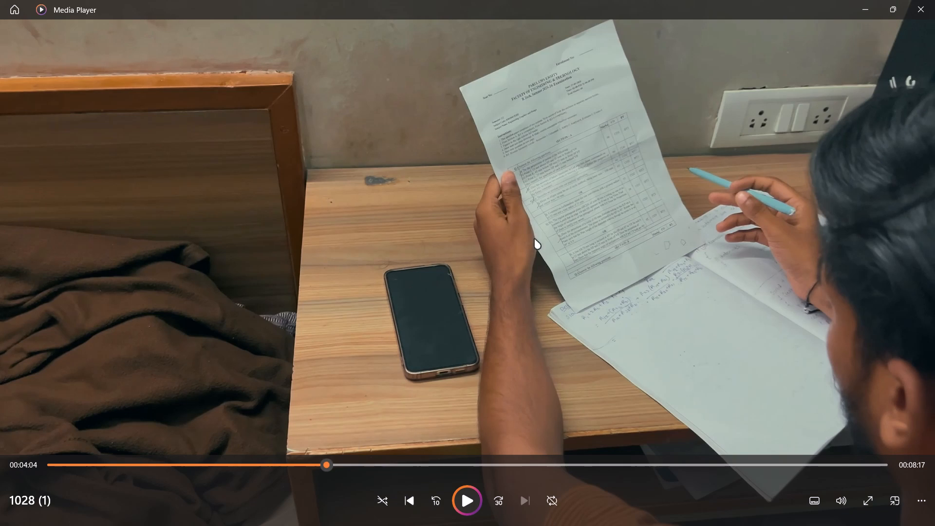
{"action": "left_click_drag", "start_coordinate": [326, 464], "coordinate": [364, 465]}
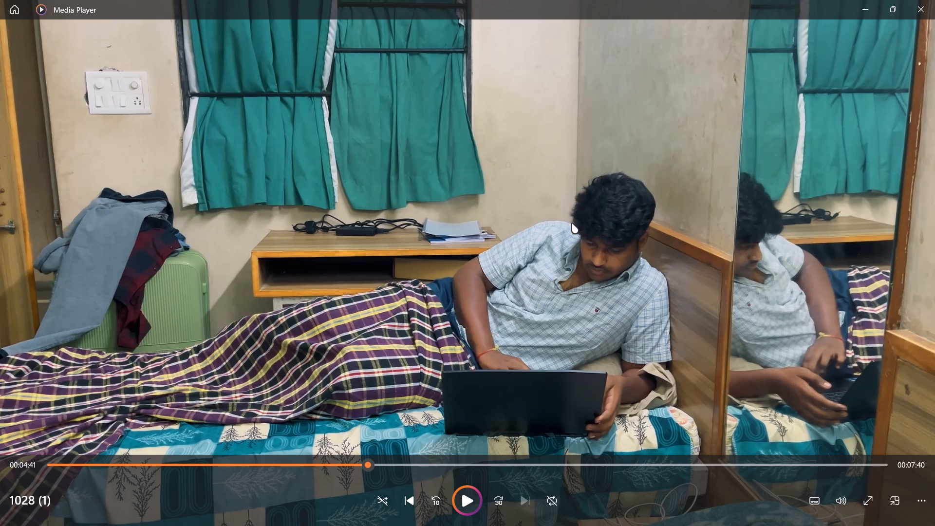
{"action": "left_click", "coordinate": [914, 9]}
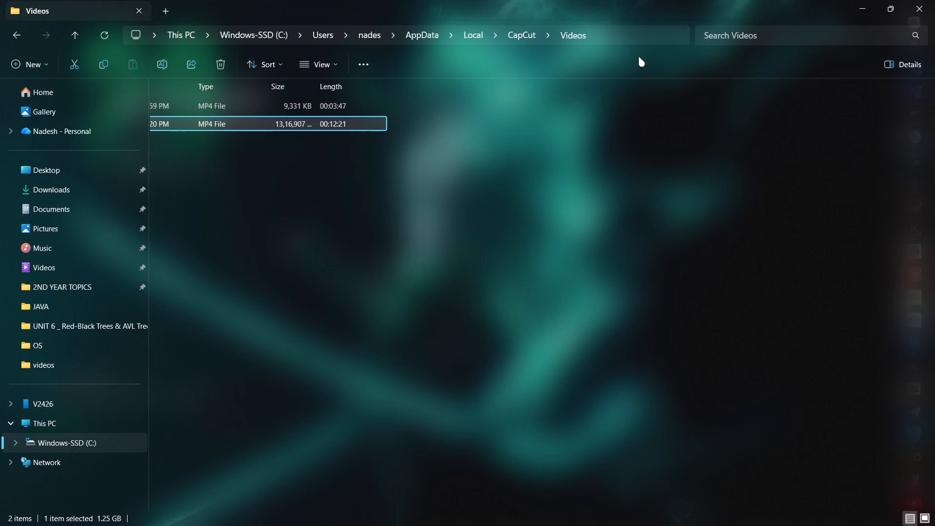
{"action": "left_click", "coordinate": [929, 2]}
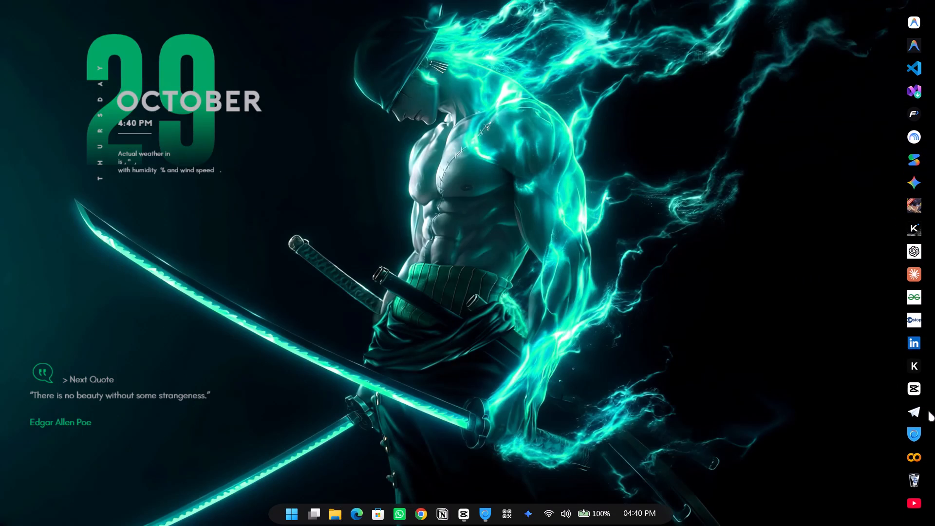
Switch to CapCut, close the 1028 (1) project and create a new project.
{"action": "left_click", "coordinate": [912, 382]}
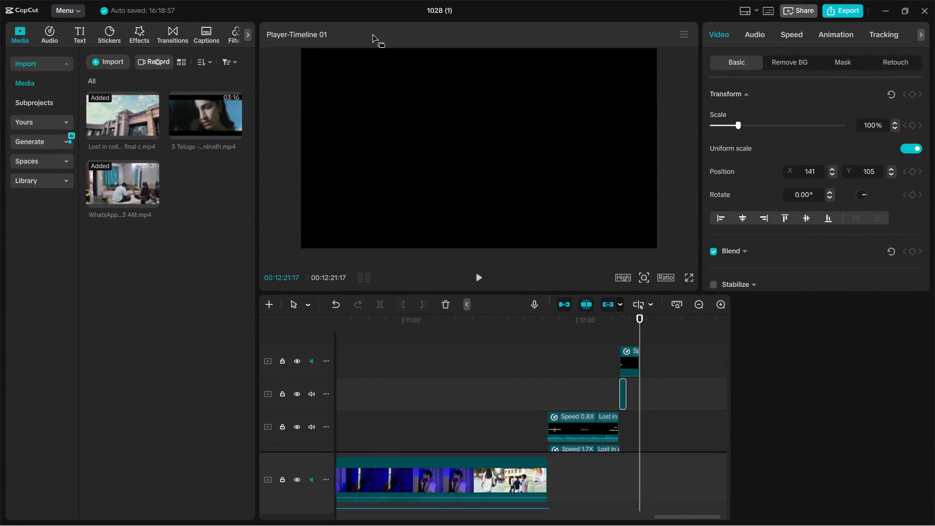
{"action": "left_click", "coordinate": [921, 12]}
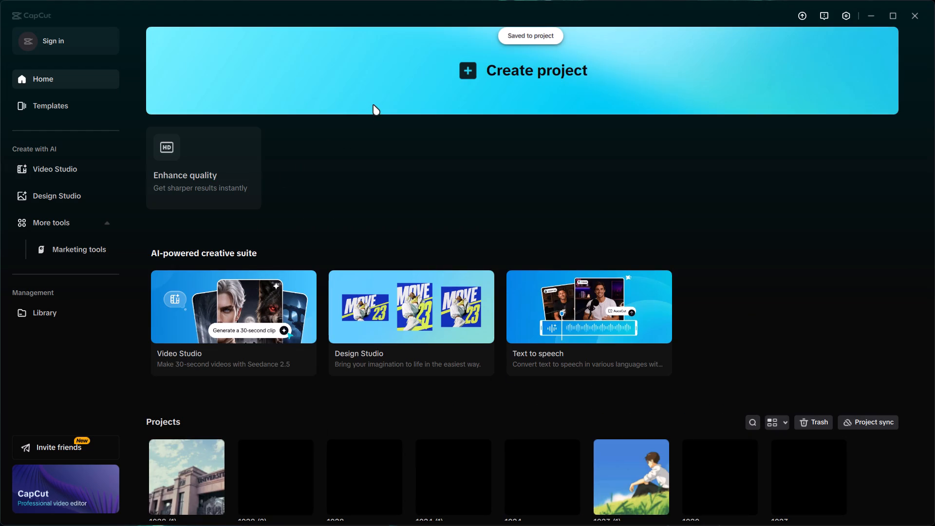
{"action": "left_click", "coordinate": [373, 104]}
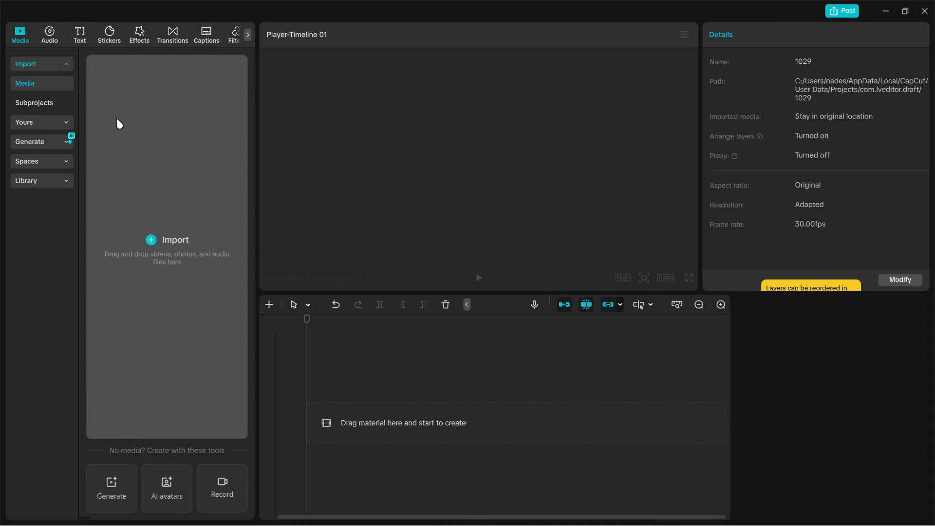
Import the exported 1028 (1) video from the device's CapCut Videos folder into the project's media.
{"action": "left_click", "coordinate": [164, 239]}
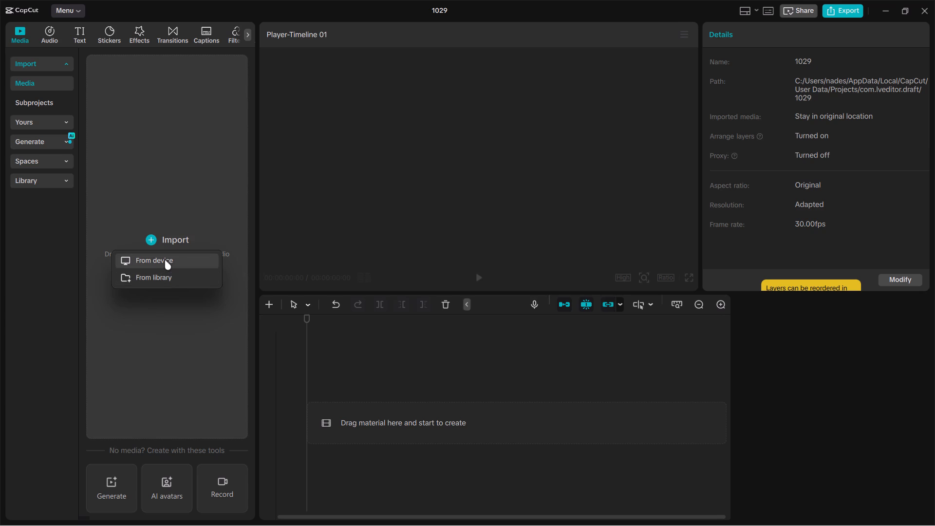
{"action": "left_click", "coordinate": [165, 260]}
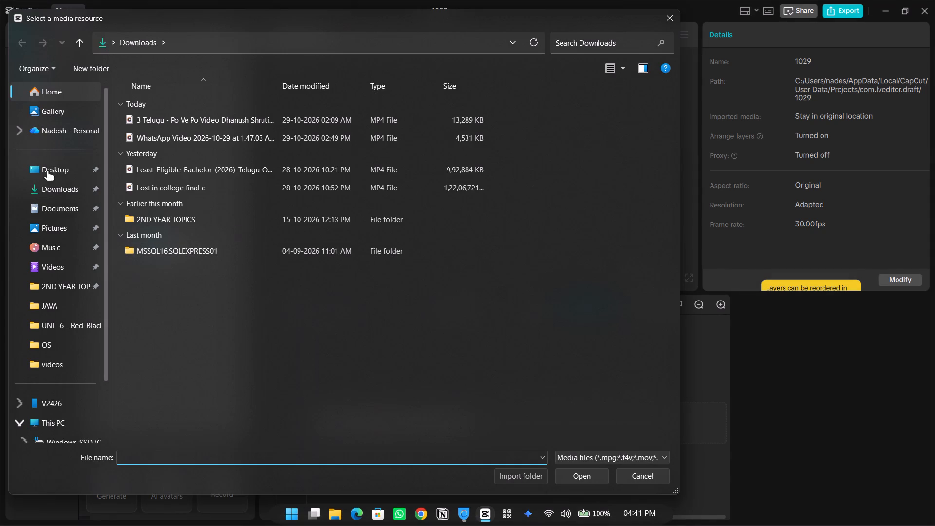
{"action": "left_click", "coordinate": [56, 272]}
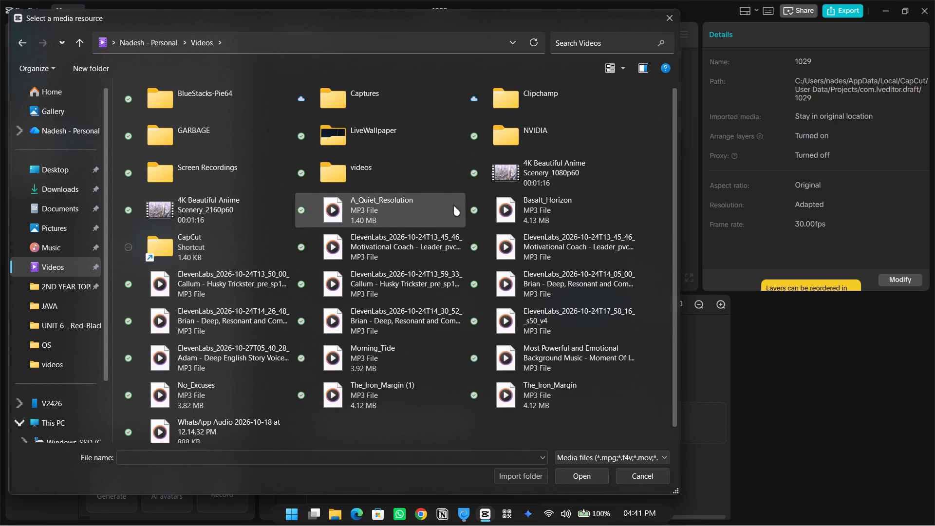
{"action": "scroll", "coordinate": [297, 228], "scroll_direction": "down", "scroll_amount": 1}
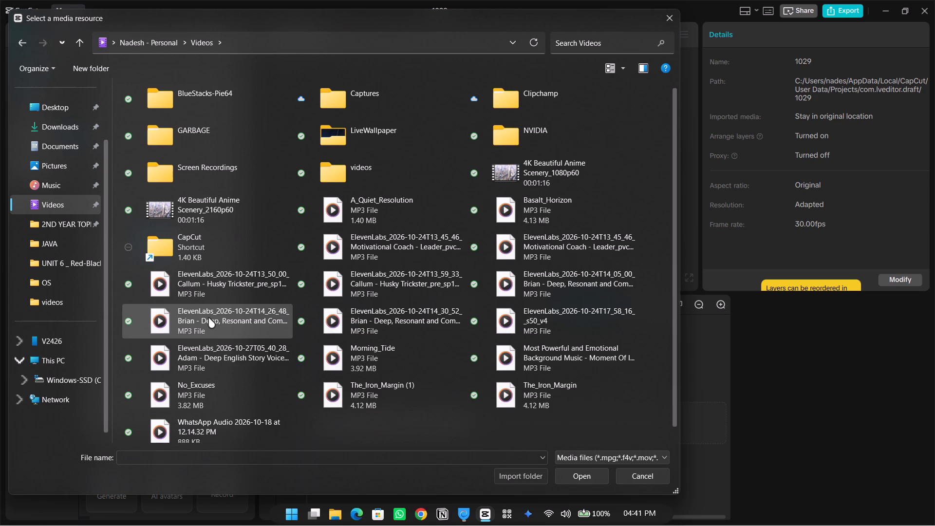
{"action": "left_click", "coordinate": [224, 262]}
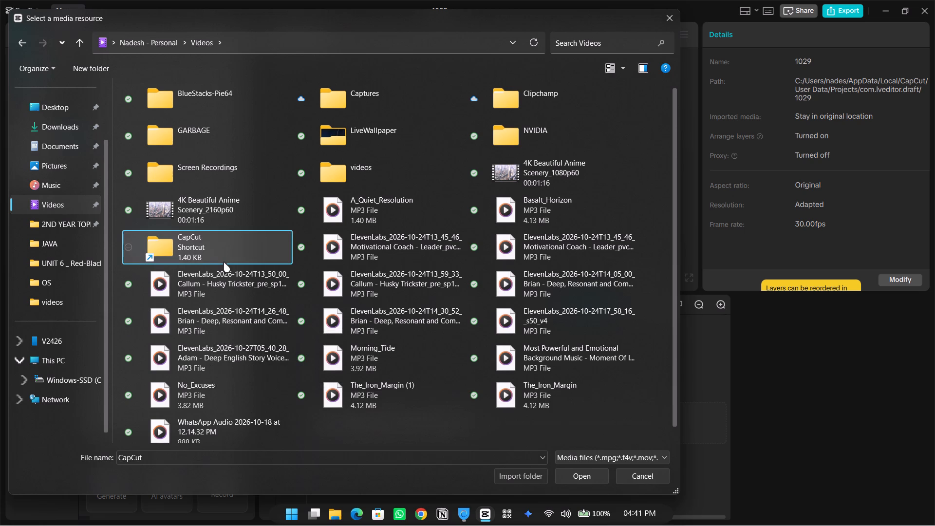
{"action": "double_click", "coordinate": [224, 262]}
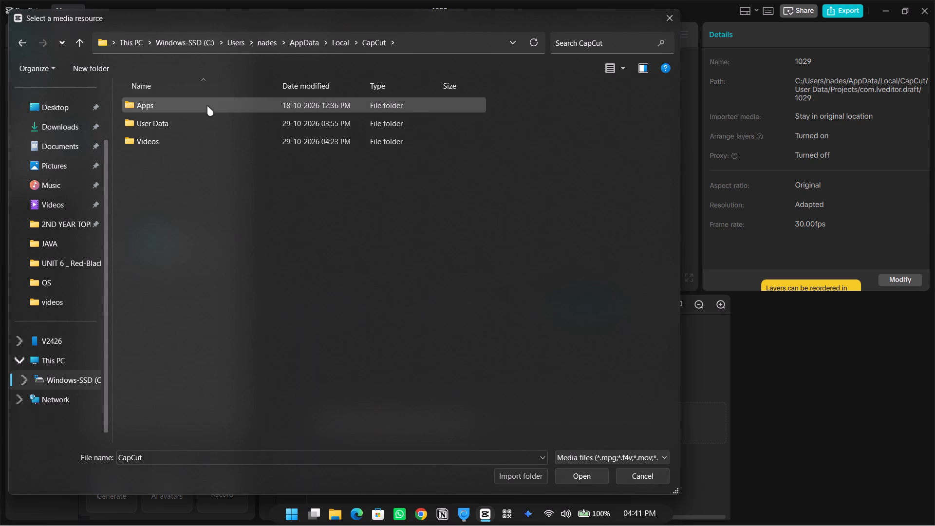
{"action": "left_click", "coordinate": [210, 142]}
{"action": "left_click", "coordinate": [210, 142]}
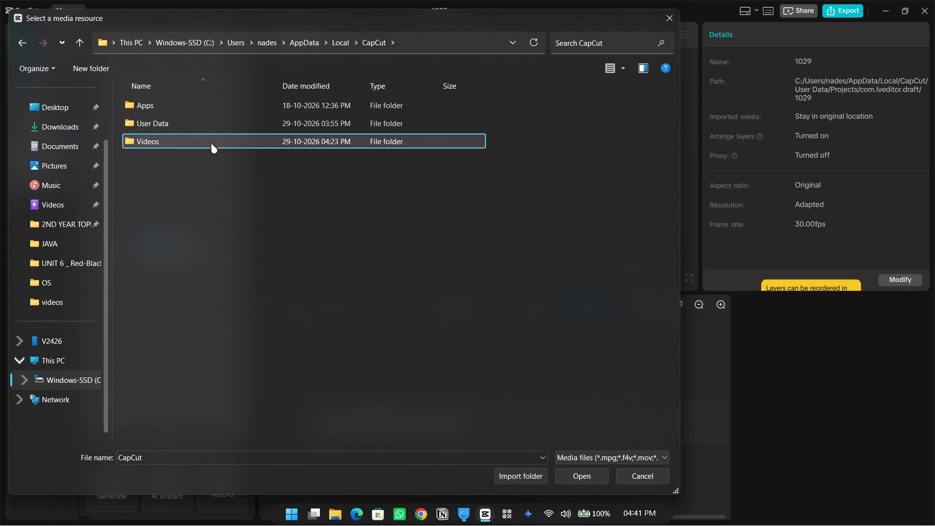
{"action": "left_click", "coordinate": [224, 141]}
{"action": "double_click", "coordinate": [224, 141]}
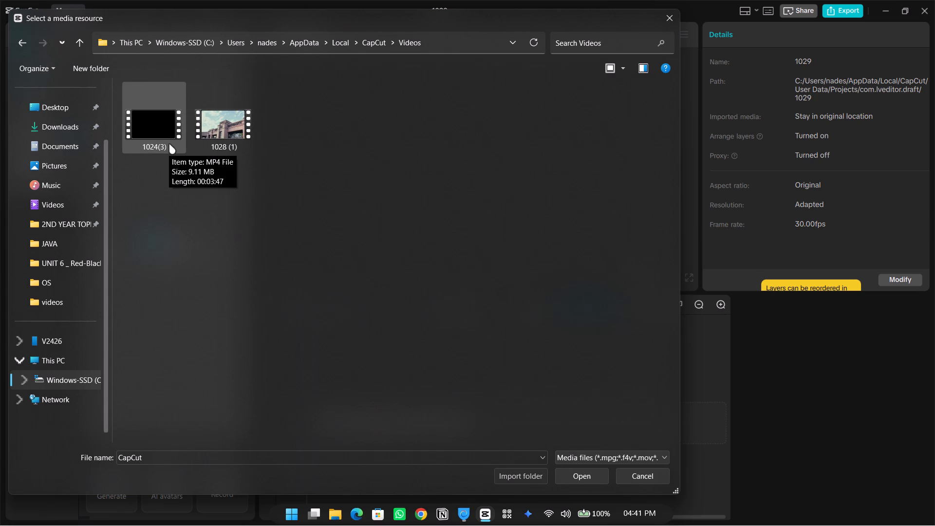
{"action": "double_click", "coordinate": [217, 140]}
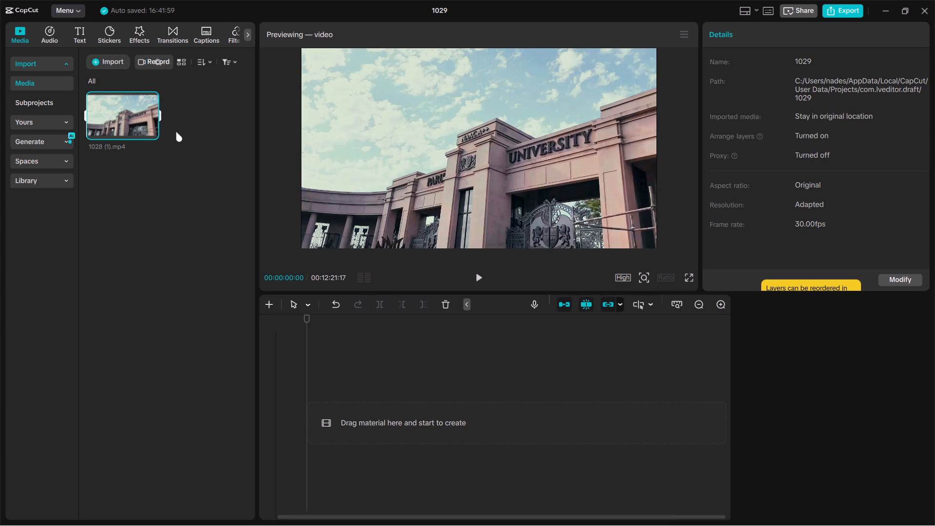
Place the 1028 (1).mp4 clip at the start of the empty timeline.
{"action": "left_click_drag", "start_coordinate": [112, 117], "coordinate": [363, 425]}
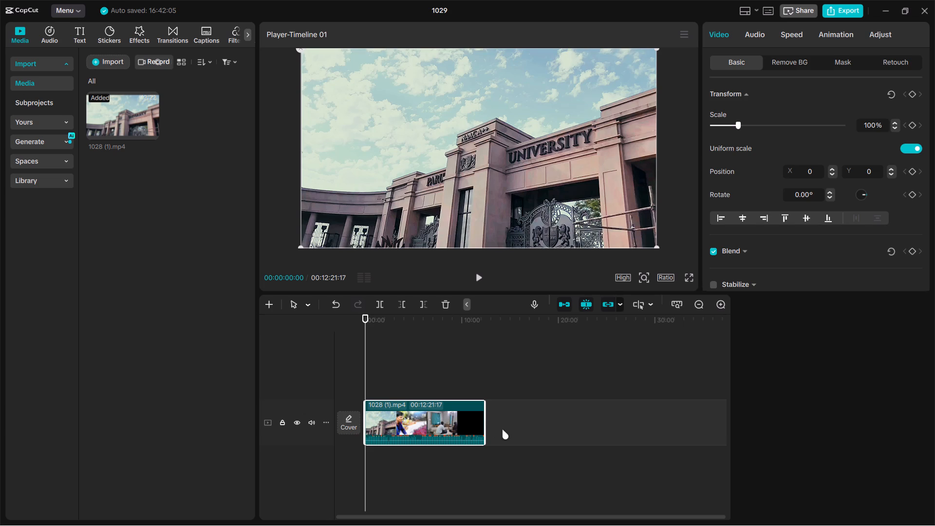
Examine the opening seconds of the 1028 (1).mp4 clip in detail on the timeline.
{"action": "scroll", "coordinate": [502, 429], "scroll_direction": "left", "scroll_amount": 1}
{"action": "scroll", "coordinate": [502, 429], "scroll_direction": "up", "scroll_amount": 10, "text": "ctrl"}
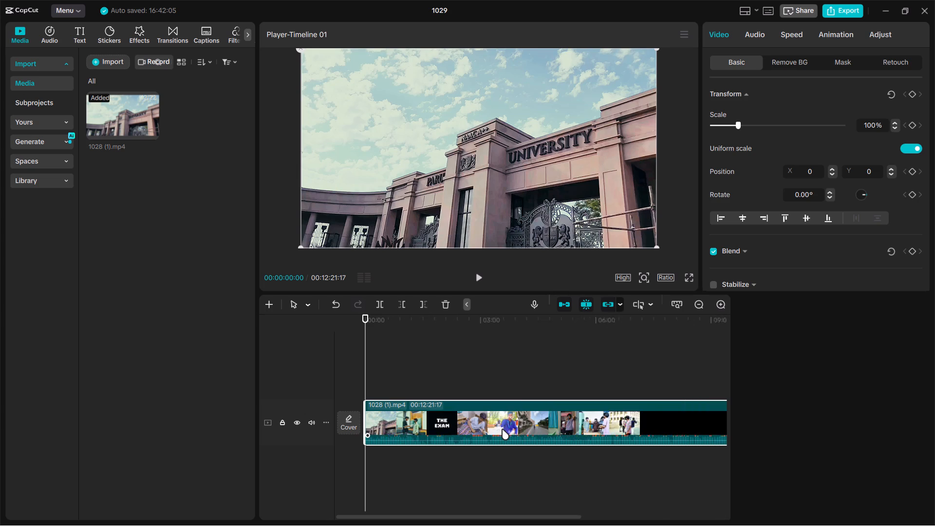
{"action": "scroll", "coordinate": [502, 429], "scroll_direction": "up", "scroll_amount": 14, "text": "ctrl"}
{"action": "scroll", "coordinate": [502, 429], "scroll_direction": "up", "scroll_amount": 2}
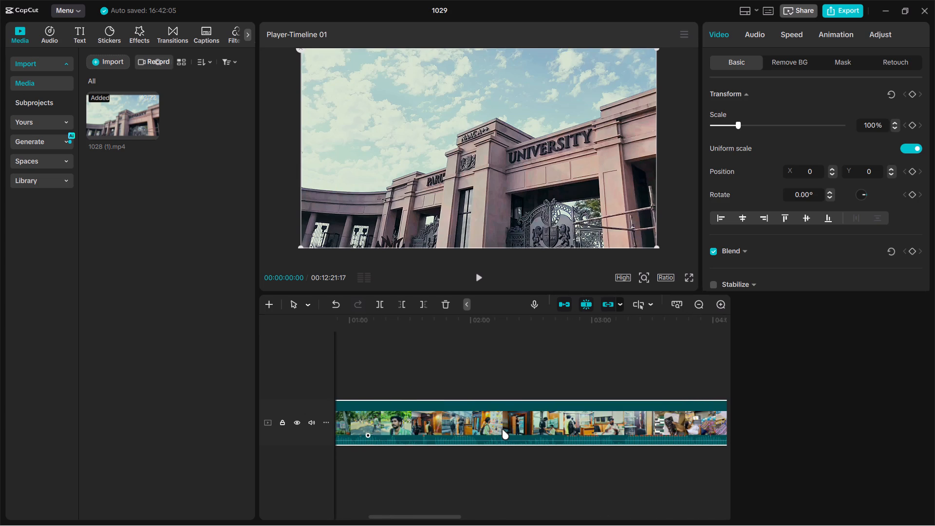
{"action": "scroll", "coordinate": [502, 429], "scroll_direction": "up", "scroll_amount": 15, "text": "ctrl"}
{"action": "scroll", "coordinate": [502, 429], "scroll_direction": "left", "scroll_amount": 1}
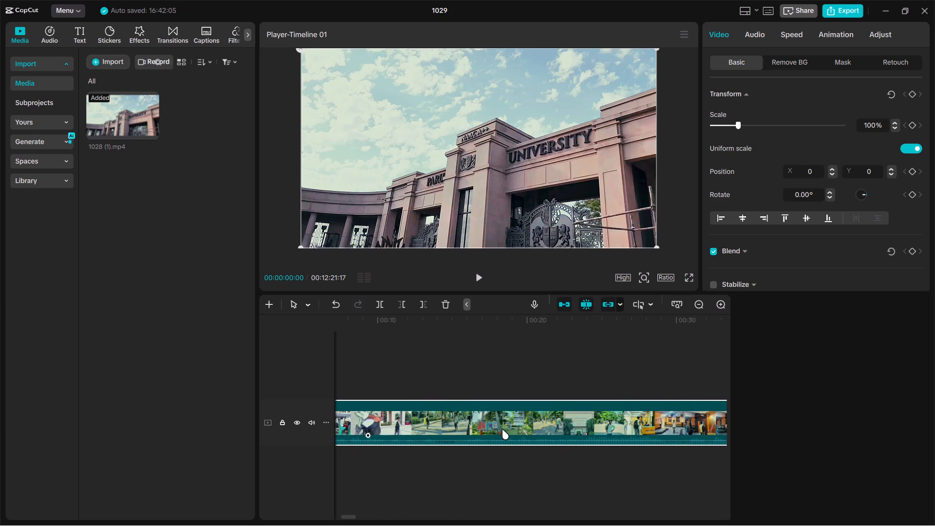
{"action": "scroll", "coordinate": [502, 429], "scroll_direction": "left", "scroll_amount": 4}
{"action": "scroll", "coordinate": [410, 452], "scroll_direction": "up", "scroll_amount": 6}
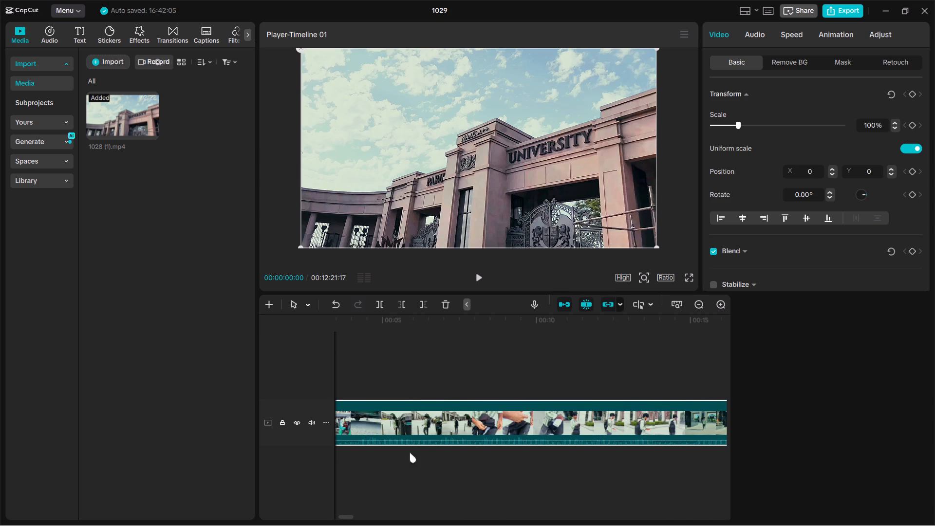
{"action": "scroll", "coordinate": [410, 452], "scroll_direction": "up", "scroll_amount": 3}
{"action": "scroll", "coordinate": [410, 452], "scroll_direction": "left", "scroll_amount": 1}
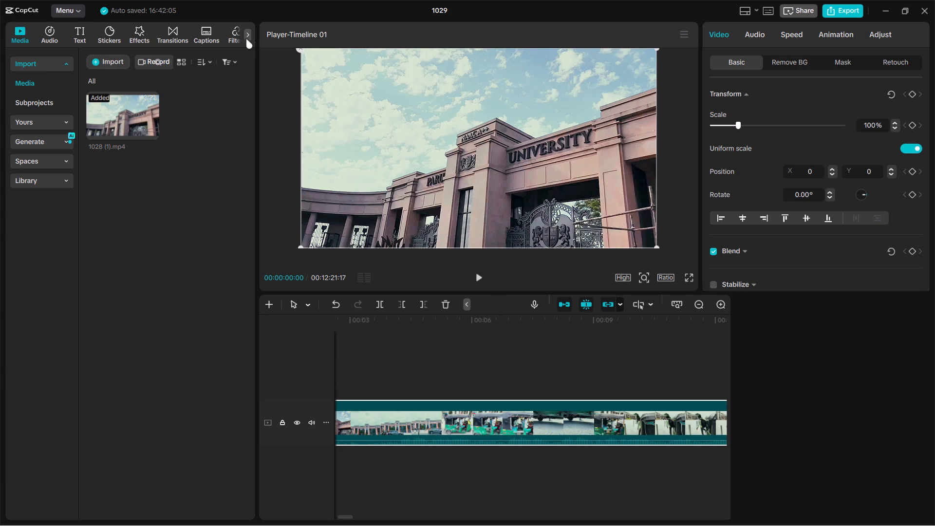
Browse the Featured filters and preview Pink Soft and Autumn Scenery on the video.
{"action": "left_click", "coordinate": [234, 35]}
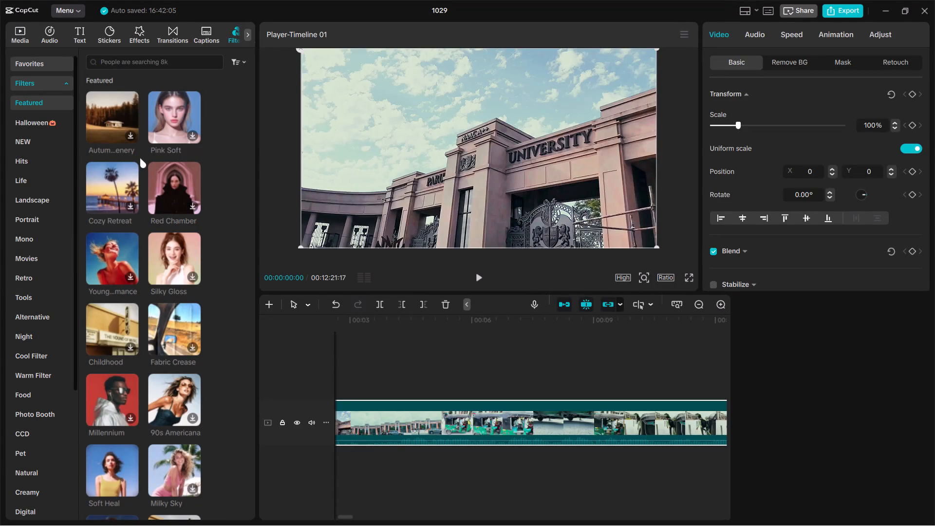
{"action": "scroll", "coordinate": [114, 221], "scroll_direction": "down", "scroll_amount": 4}
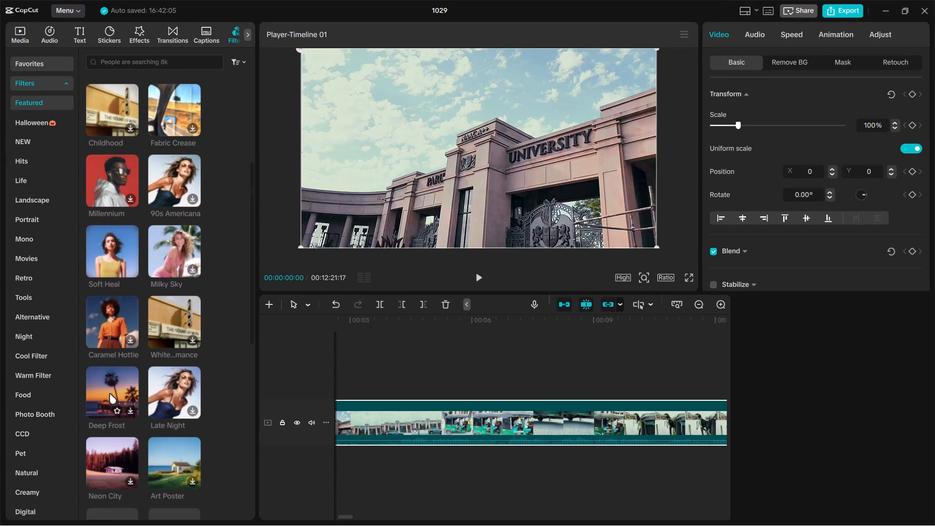
{"action": "scroll", "coordinate": [143, 297], "scroll_direction": "up", "scroll_amount": 7}
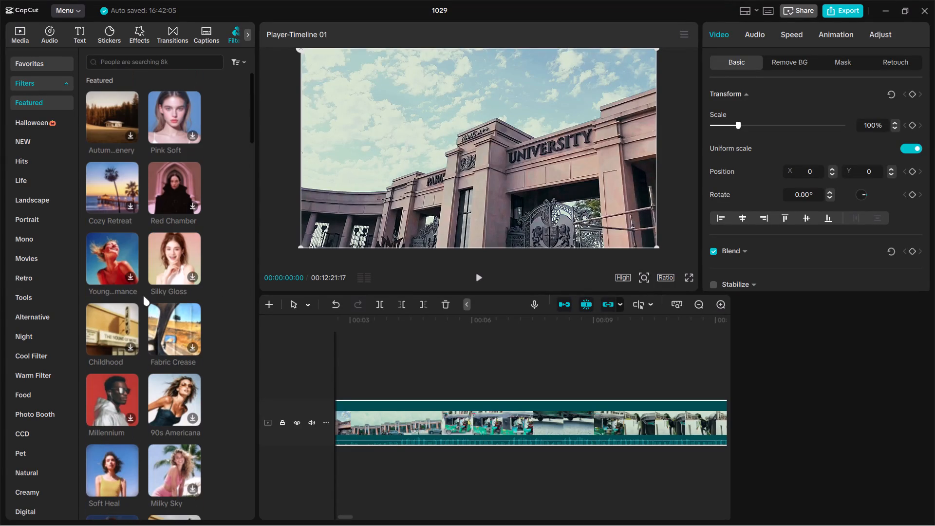
{"action": "scroll", "coordinate": [143, 296], "scroll_direction": "up", "scroll_amount": 2}
{"action": "left_click", "coordinate": [162, 124]}
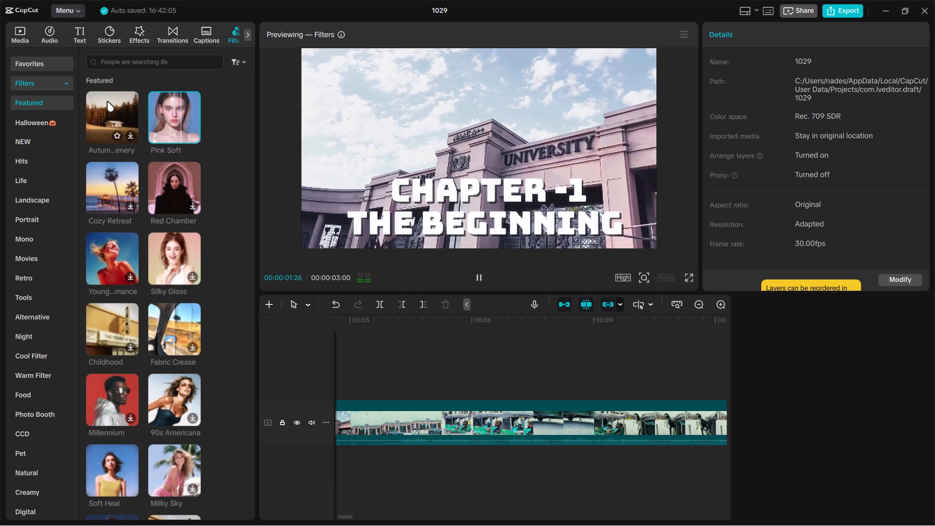
{"action": "left_click", "coordinate": [106, 108]}
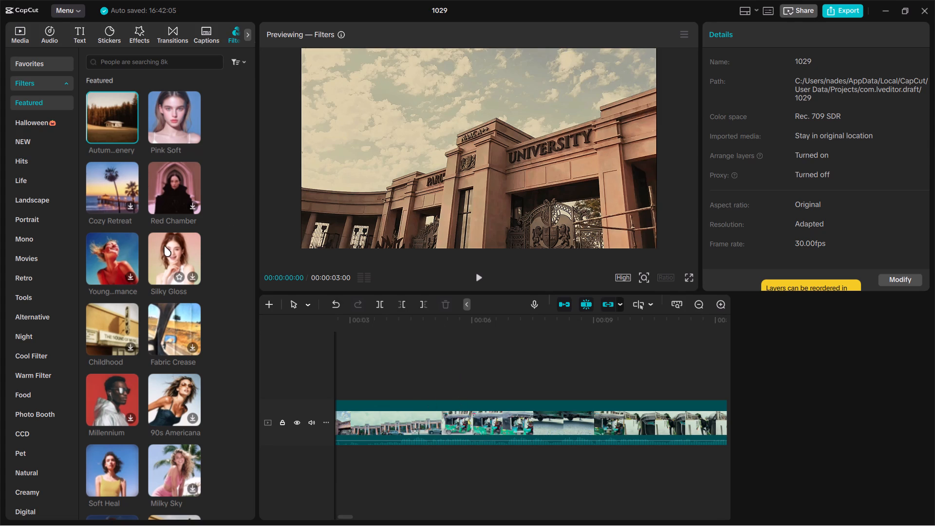
{"action": "scroll", "coordinate": [163, 243], "scroll_direction": "up", "scroll_amount": 3}
{"action": "scroll", "coordinate": [165, 207], "scroll_direction": "down", "scroll_amount": 3}
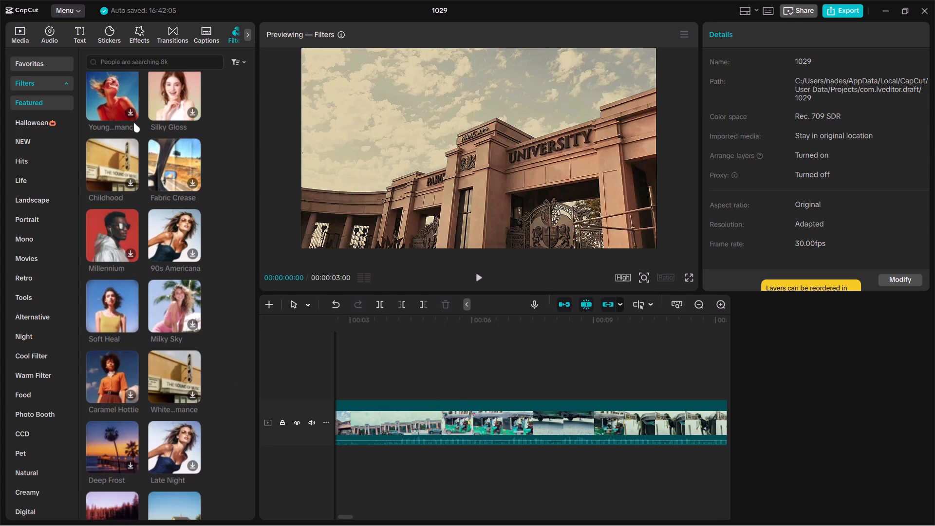
{"action": "scroll", "coordinate": [146, 140], "scroll_direction": "up", "scroll_amount": 7}
Compare previews of the Pink Soft, Cozy Retreat, Red Chamber, Young...mance and Autumn Scenery filters on the opening shot.
{"action": "left_click", "coordinate": [176, 123]}
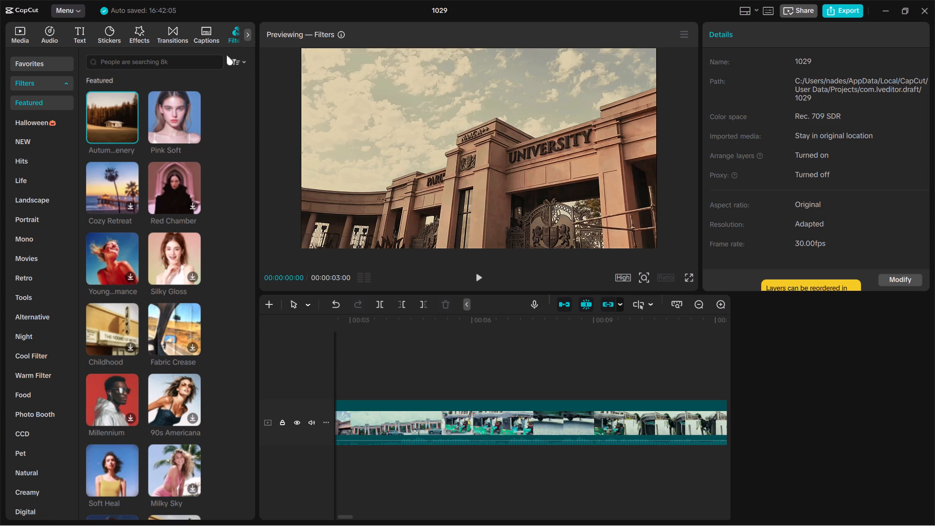
{"action": "left_click", "coordinate": [179, 103]}
{"action": "left_click", "coordinate": [179, 103]}
{"action": "left_click", "coordinate": [173, 106]}
{"action": "left_click", "coordinate": [114, 116]}
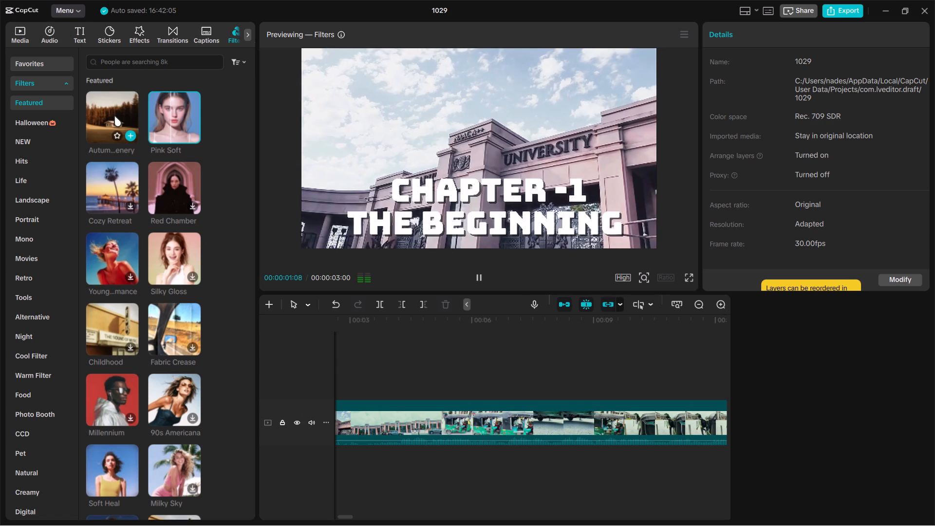
{"action": "left_click", "coordinate": [115, 185]}
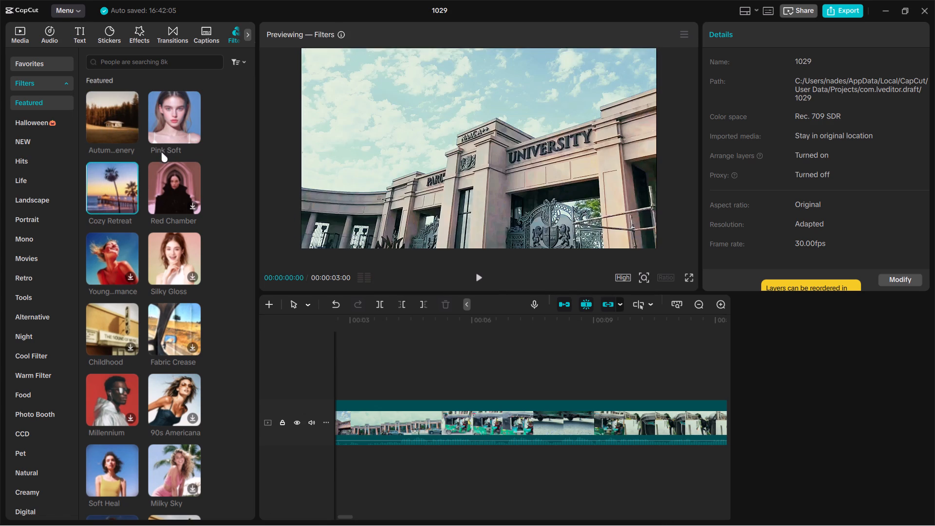
{"action": "left_click", "coordinate": [100, 180]}
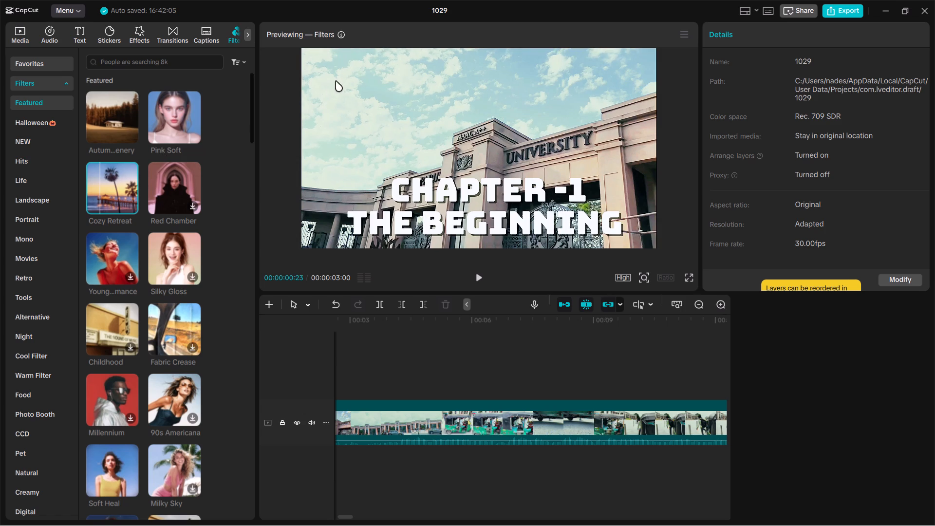
{"action": "left_click", "coordinate": [122, 180]}
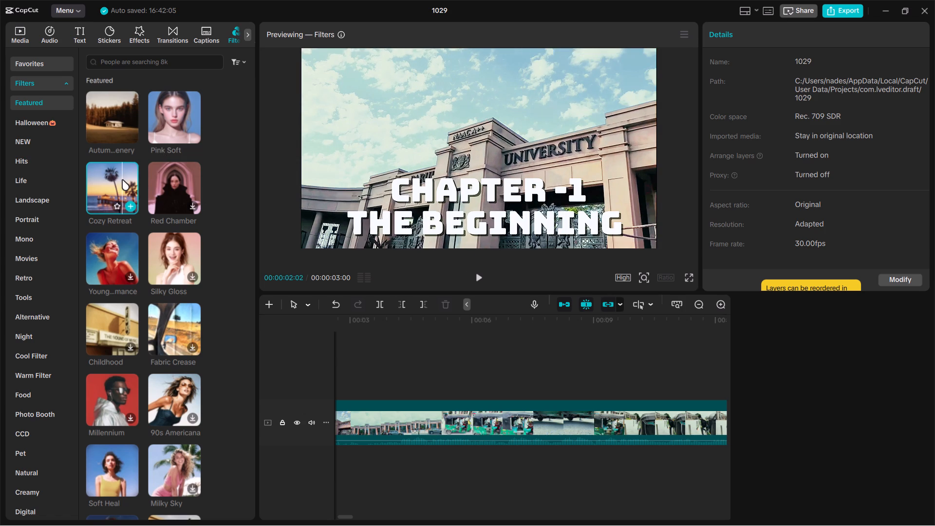
{"action": "left_click", "coordinate": [181, 174]}
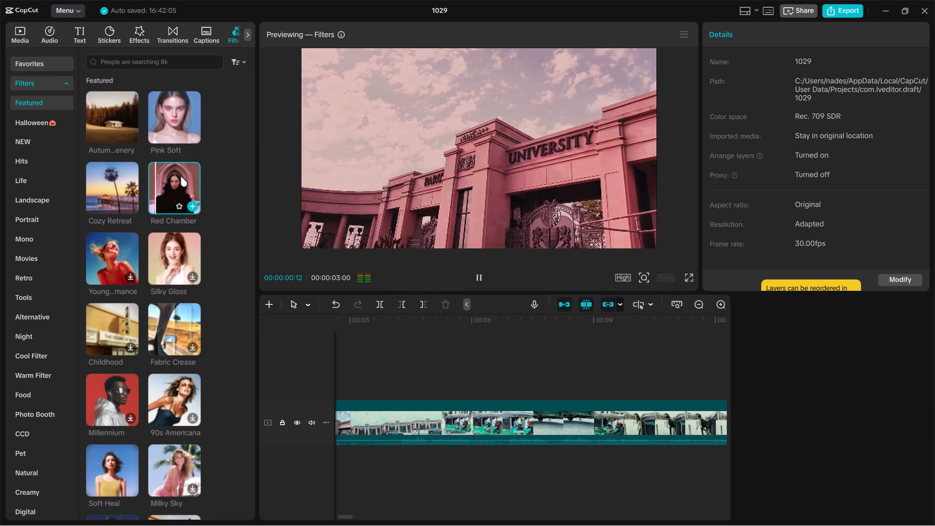
{"action": "left_click", "coordinate": [121, 259]}
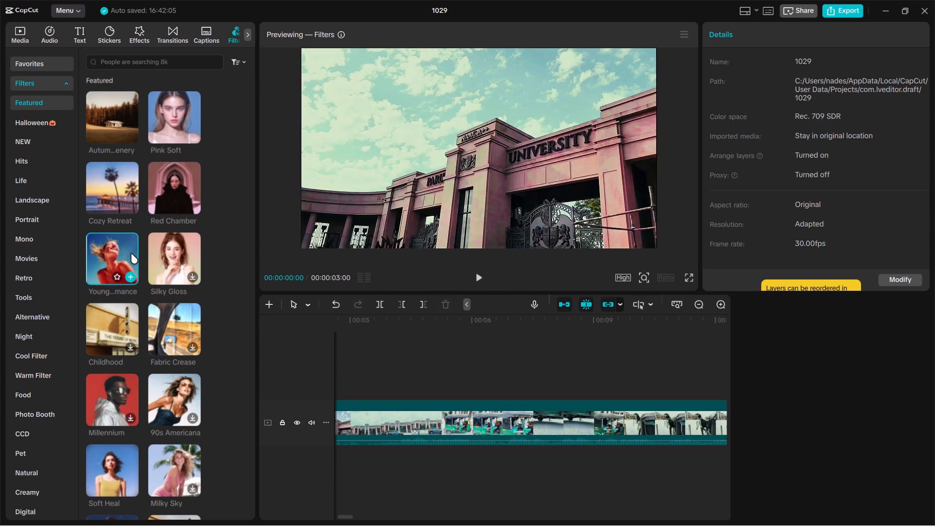
{"action": "left_click", "coordinate": [119, 110]}
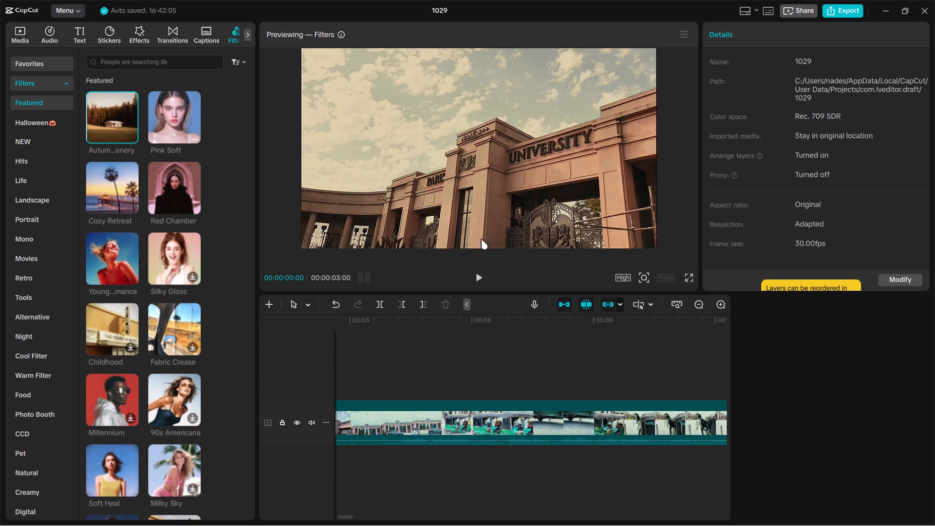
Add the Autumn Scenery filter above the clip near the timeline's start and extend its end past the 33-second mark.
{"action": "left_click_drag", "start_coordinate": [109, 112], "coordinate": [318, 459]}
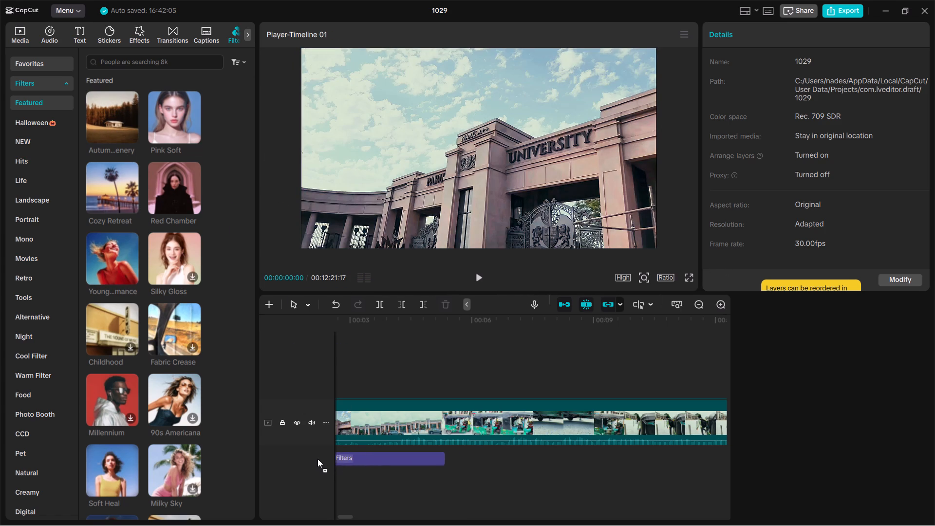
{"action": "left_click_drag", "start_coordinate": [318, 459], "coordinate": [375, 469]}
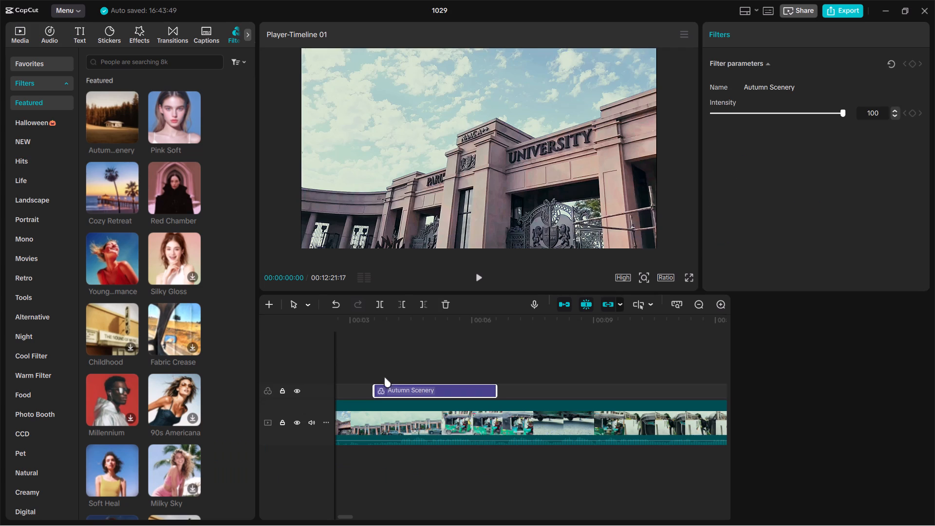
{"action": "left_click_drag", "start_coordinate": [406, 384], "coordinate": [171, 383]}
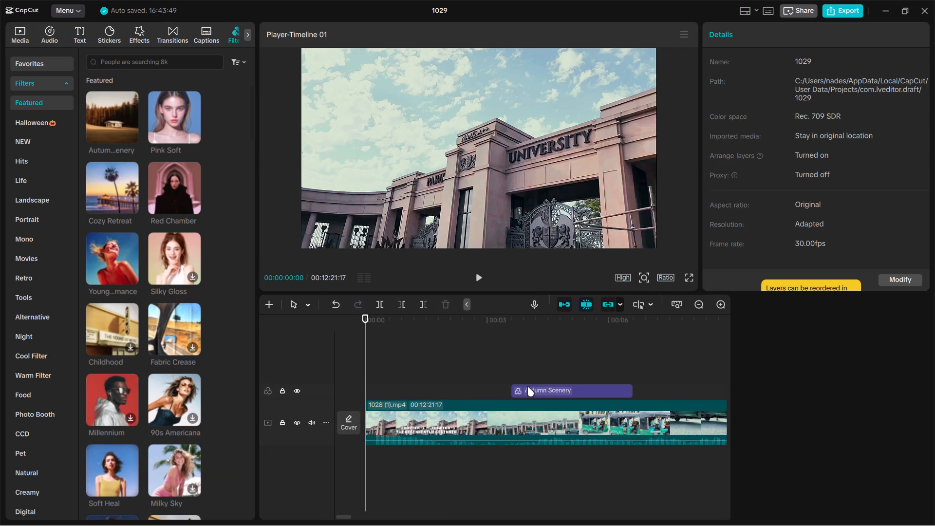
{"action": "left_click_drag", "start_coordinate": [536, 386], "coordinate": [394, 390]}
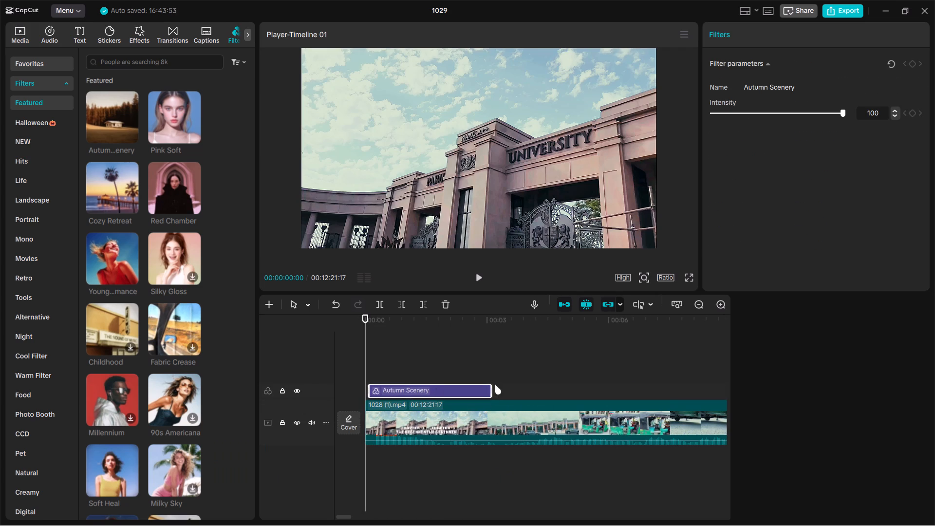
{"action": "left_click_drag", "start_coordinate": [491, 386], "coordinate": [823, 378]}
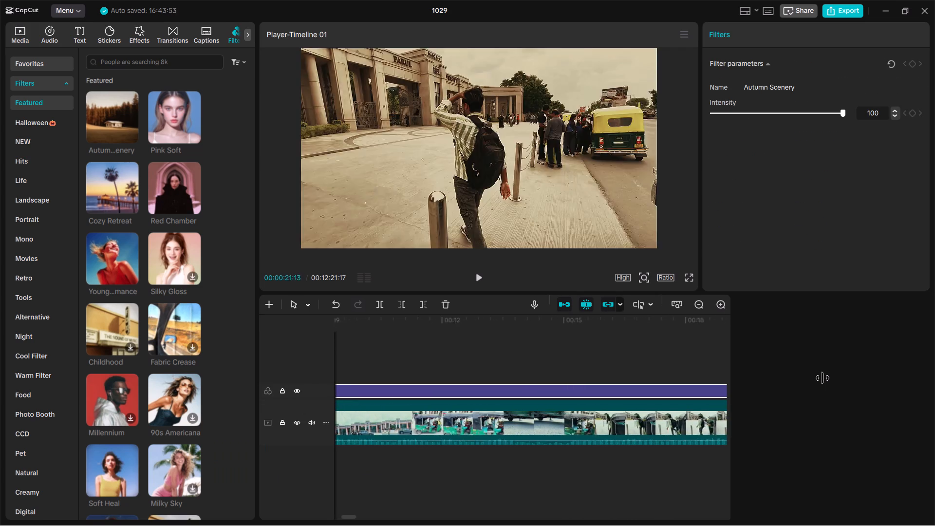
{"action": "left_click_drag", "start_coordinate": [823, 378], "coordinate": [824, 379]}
Play the video in full screen to check the look of the Autumn Scenery filter.
{"action": "left_click", "coordinate": [692, 279]}
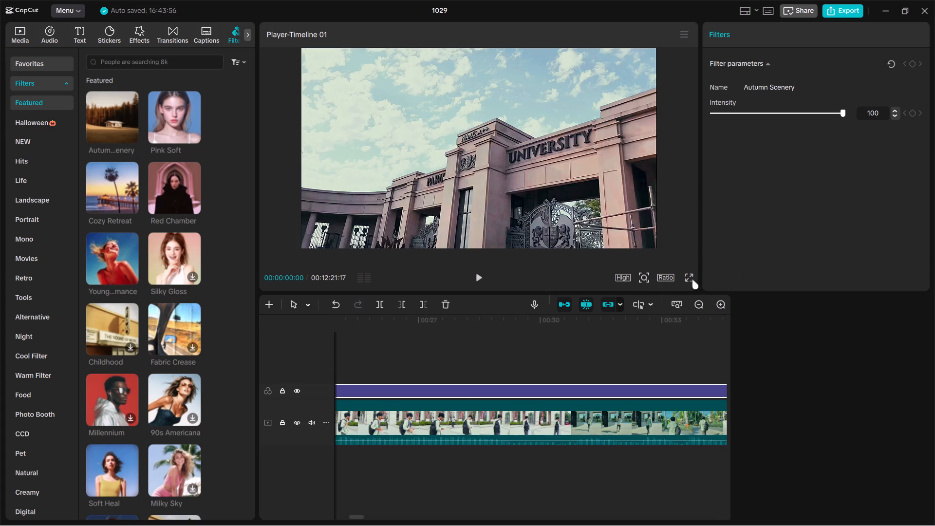
{"action": "left_click_drag", "start_coordinate": [420, 469], "coordinate": [319, 471]}
{"action": "key", "text": "space"}
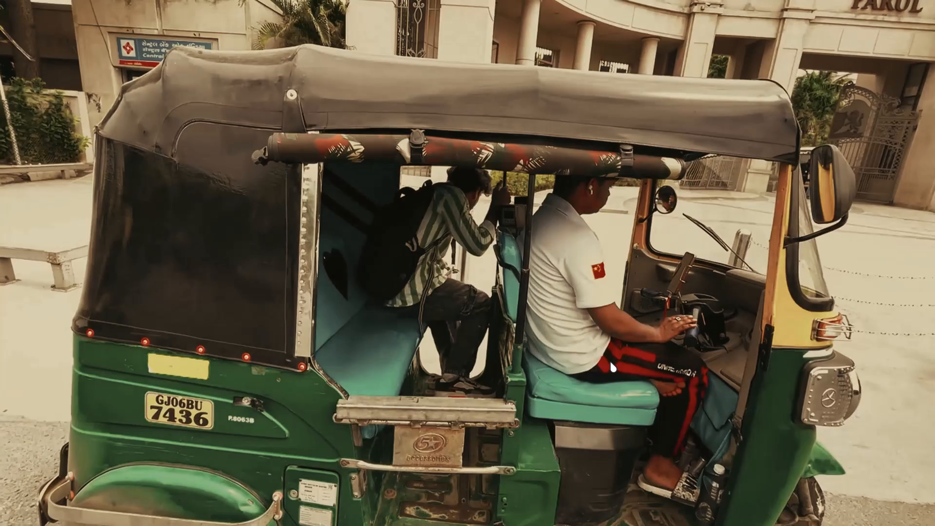
{"action": "left_click", "coordinate": [610, 362]}
{"action": "left_click", "coordinate": [625, 472]}
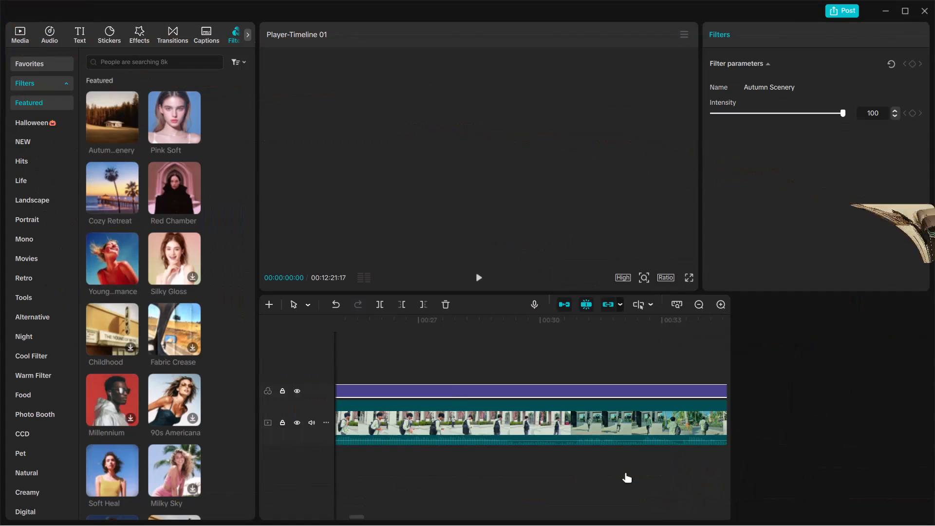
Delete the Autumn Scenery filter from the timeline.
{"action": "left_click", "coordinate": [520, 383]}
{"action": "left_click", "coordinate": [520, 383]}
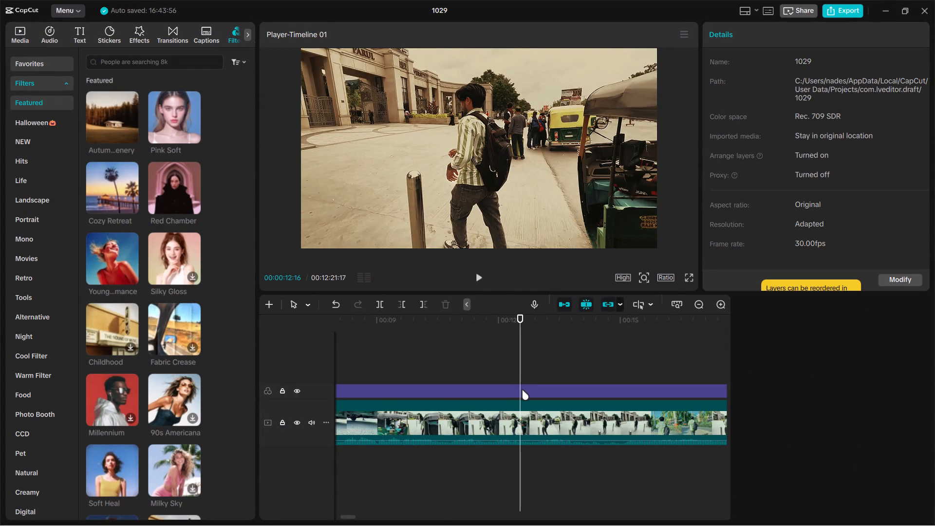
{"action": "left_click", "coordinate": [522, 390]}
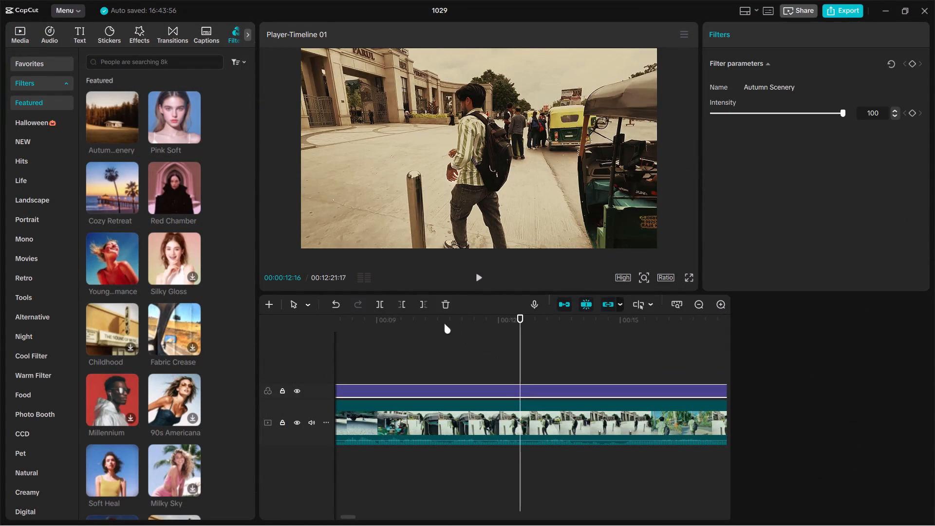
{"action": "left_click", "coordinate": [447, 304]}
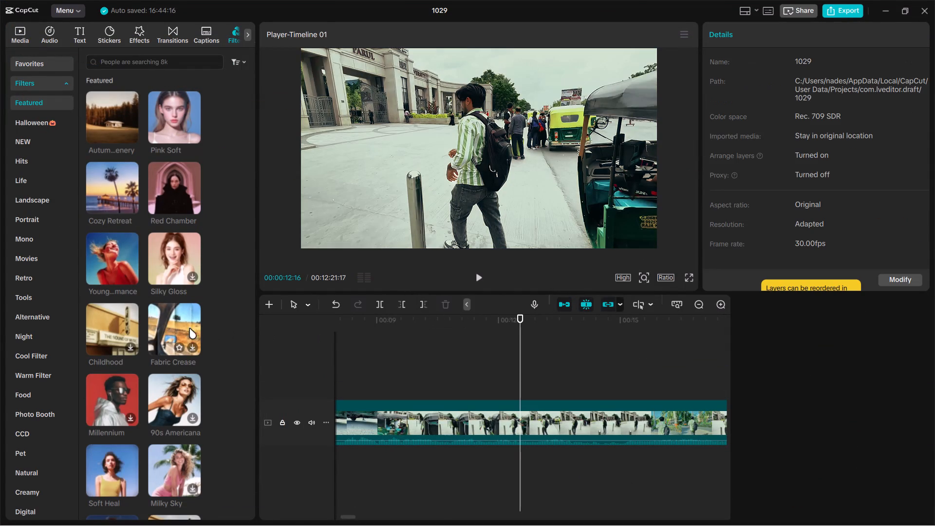
Preview the Childhood filter, place it above the clip and extend its start back to the beginning of the timeline.
{"action": "left_click", "coordinate": [109, 319]}
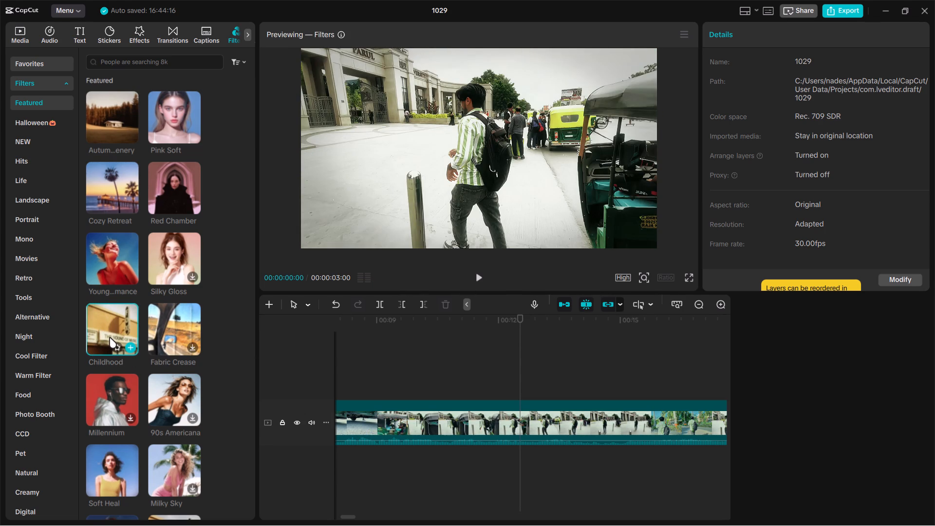
{"action": "left_click_drag", "start_coordinate": [110, 338], "coordinate": [371, 391]}
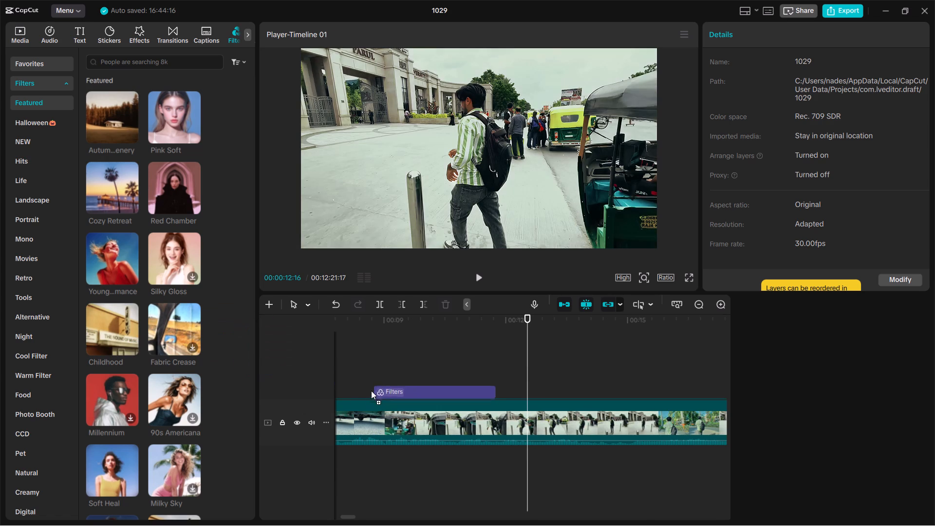
{"action": "left_click_drag", "start_coordinate": [371, 391], "coordinate": [148, 346]}
{"action": "left_click_drag", "start_coordinate": [112, 338], "coordinate": [377, 387]}
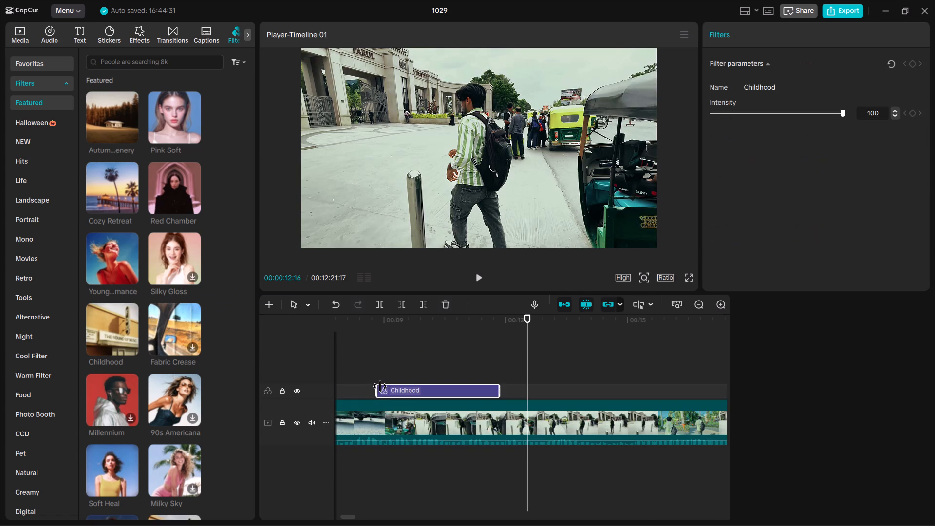
{"action": "left_click_drag", "start_coordinate": [377, 392], "coordinate": [310, 404]}
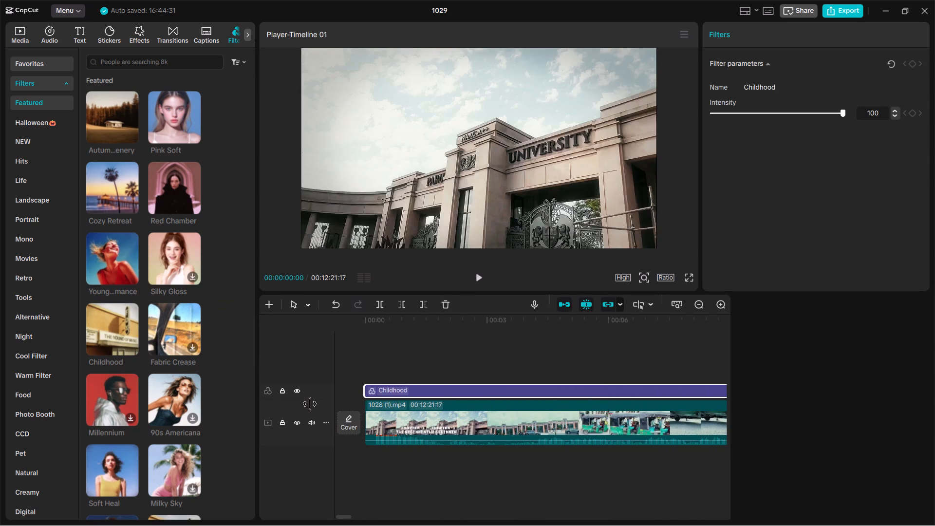
{"action": "left_click_drag", "start_coordinate": [310, 404], "coordinate": [309, 404]}
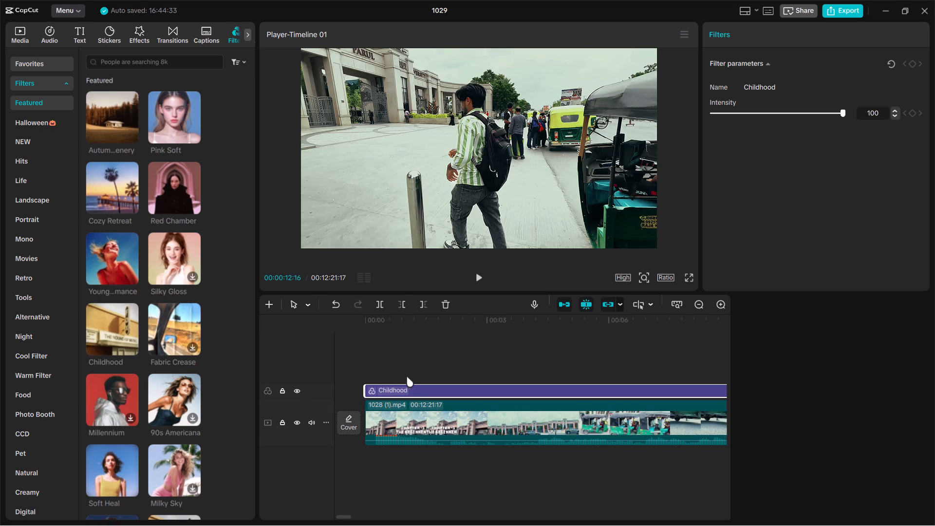
Check the Childhood filter and the clip on the timeline, playing a short stretch of video from 00:00:12:16.
{"action": "left_click", "coordinate": [413, 388]}
{"action": "left_click_drag", "start_coordinate": [534, 346], "coordinate": [533, 346]}
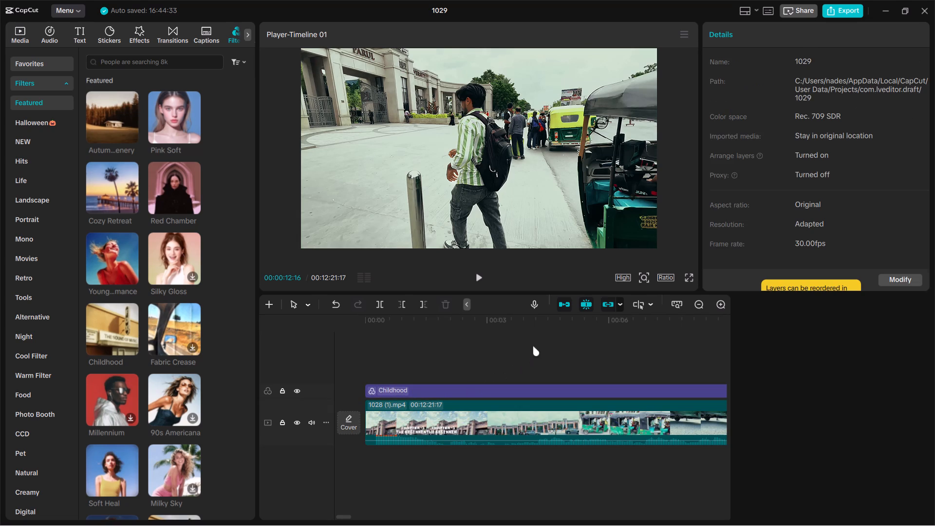
{"action": "left_click_drag", "start_coordinate": [533, 346], "coordinate": [483, 349]}
{"action": "left_click", "coordinate": [461, 391]}
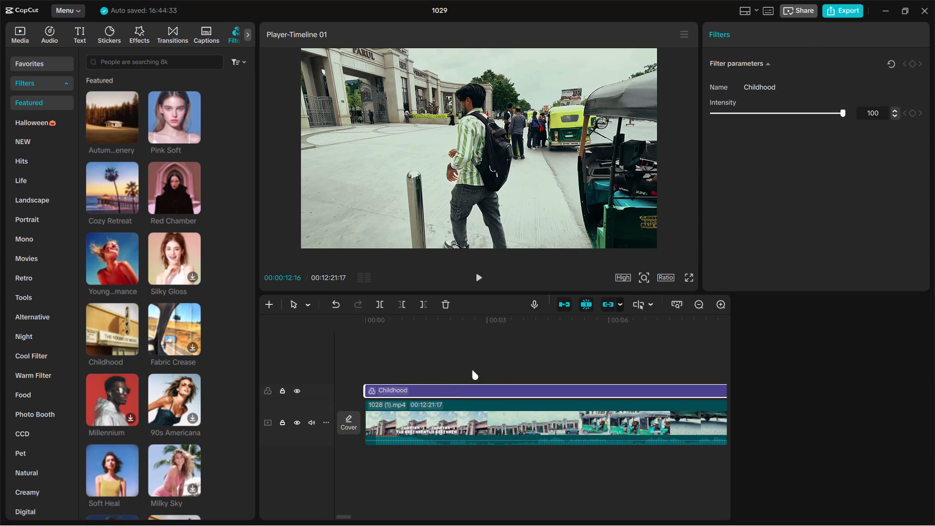
{"action": "left_click_drag", "start_coordinate": [413, 422], "coordinate": [388, 415]}
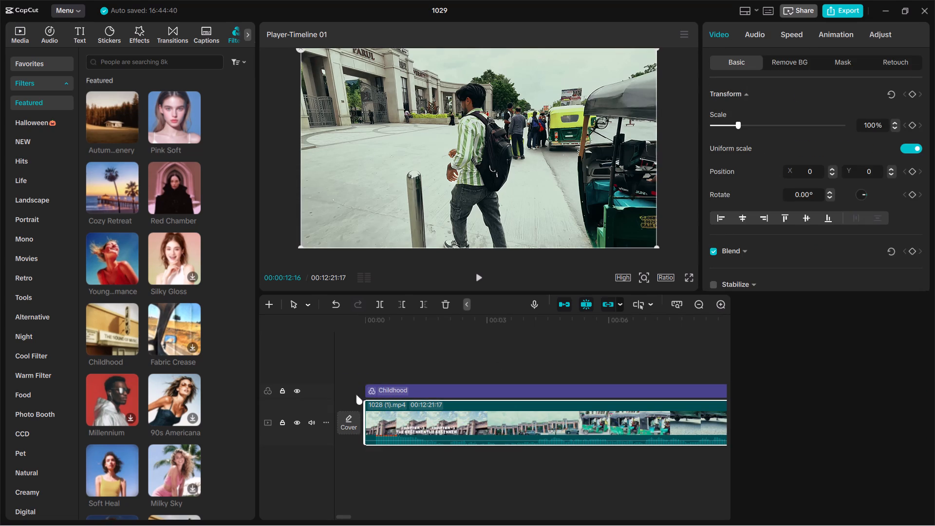
{"action": "key", "text": "space"}
{"action": "key", "text": "space"}
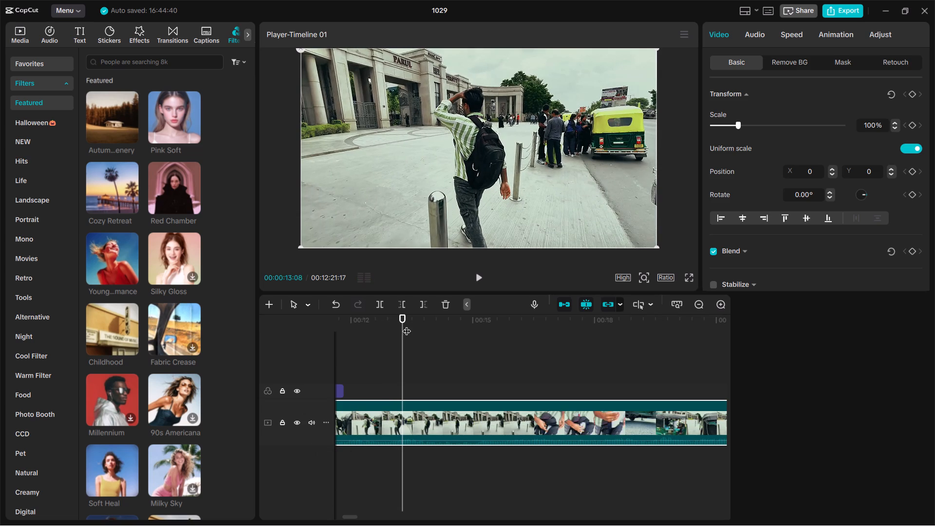
Play the video from the start of the timeline to check the look of the Childhood filter.
{"action": "left_click_drag", "start_coordinate": [405, 323], "coordinate": [254, 371]}
{"action": "key", "text": "space"}
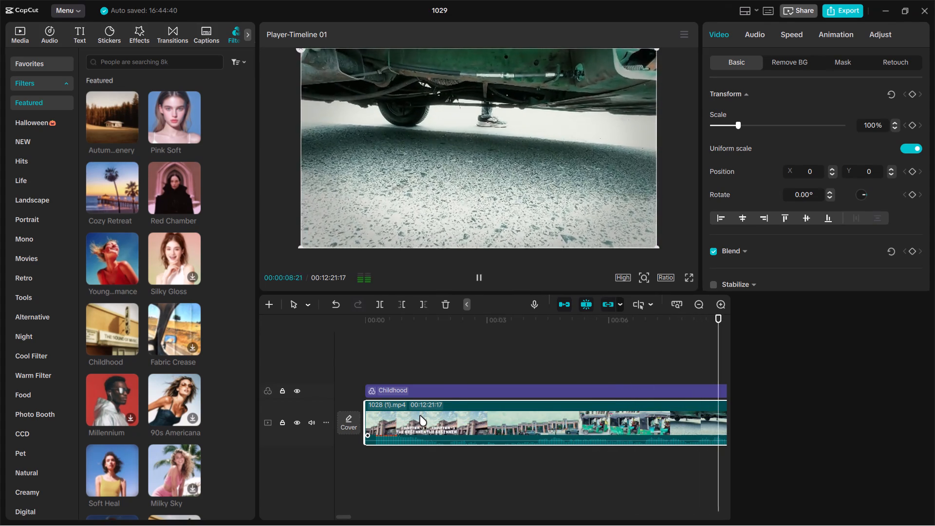
{"action": "key", "text": "space"}
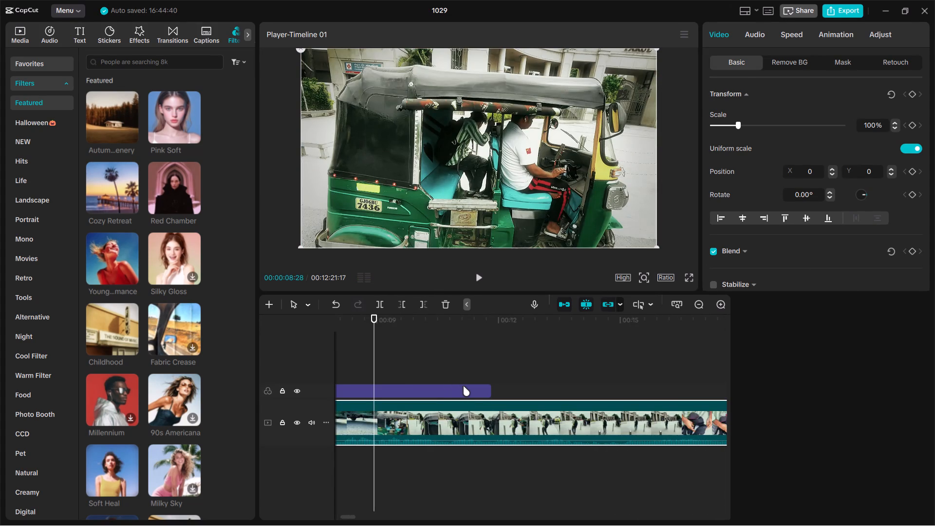
Select the Childhood filter and play the video in full screen to examine the rickshaw and university gate shots.
{"action": "left_click", "coordinate": [465, 385]}
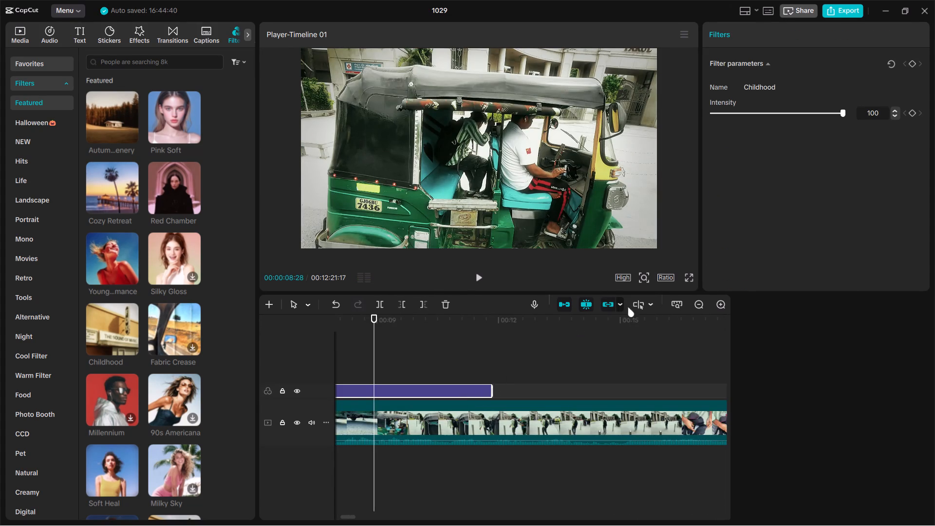
{"action": "left_click", "coordinate": [687, 281]}
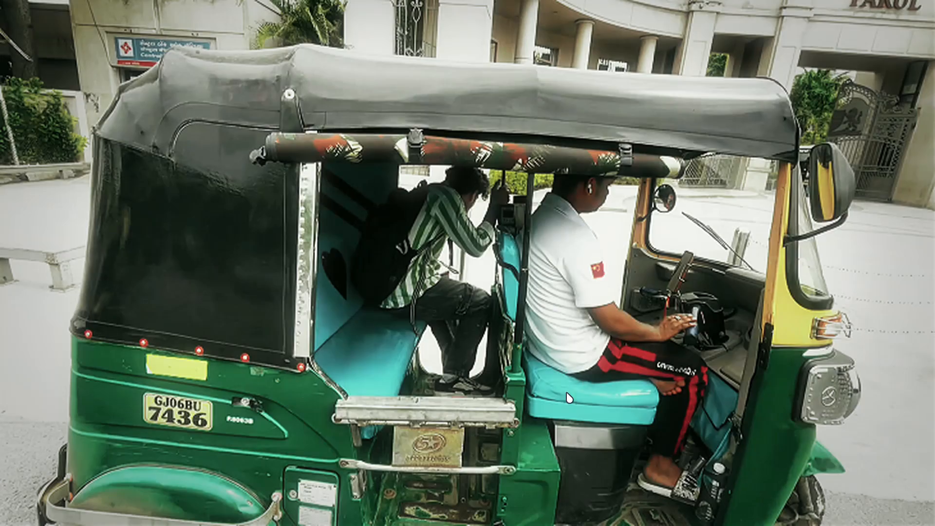
{"action": "left_click_drag", "start_coordinate": [418, 476], "coordinate": [324, 470]}
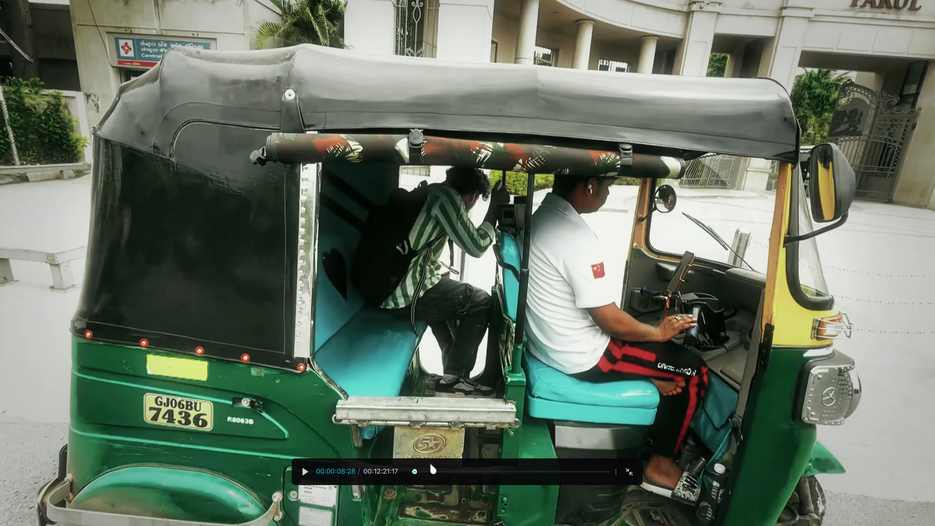
{"action": "left_click_drag", "start_coordinate": [411, 471], "coordinate": [380, 479]}
{"action": "key", "text": "space"}
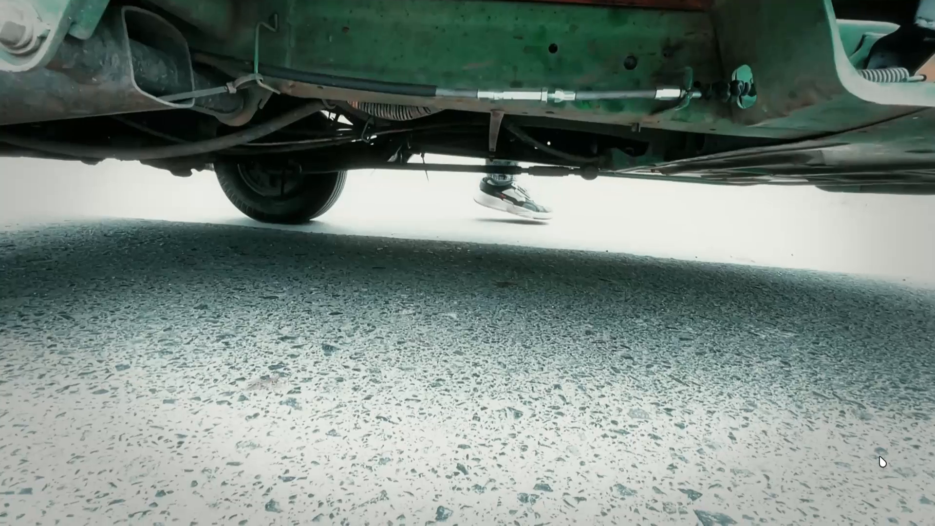
{"action": "key", "text": "space"}
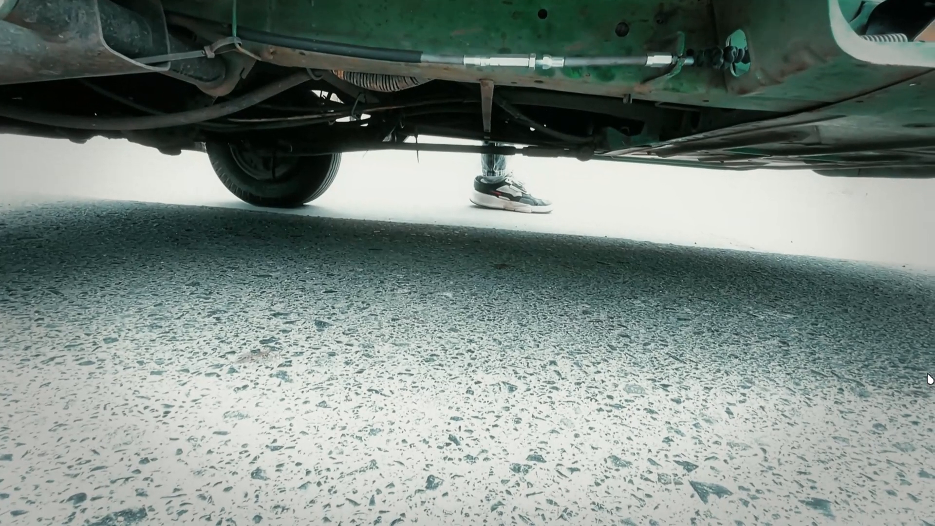
{"action": "left_click", "coordinate": [778, 190]}
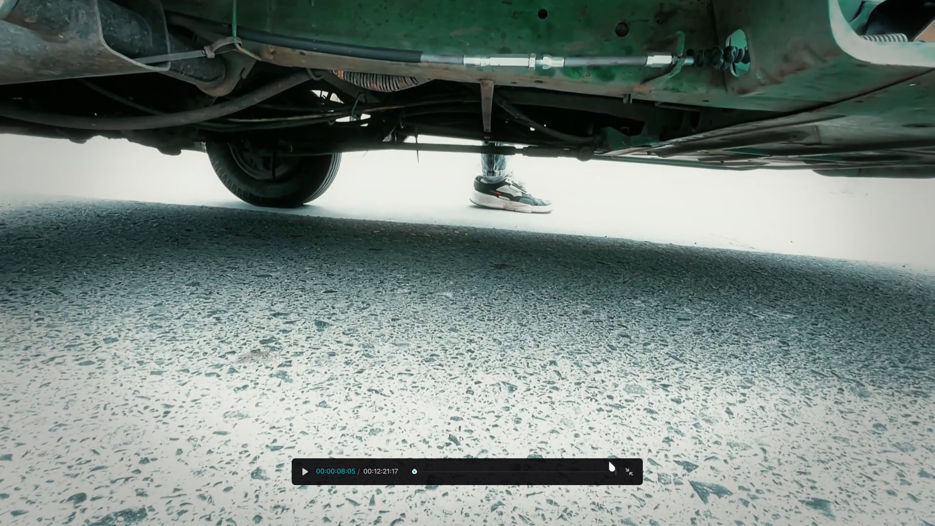
{"action": "key", "text": "space"}
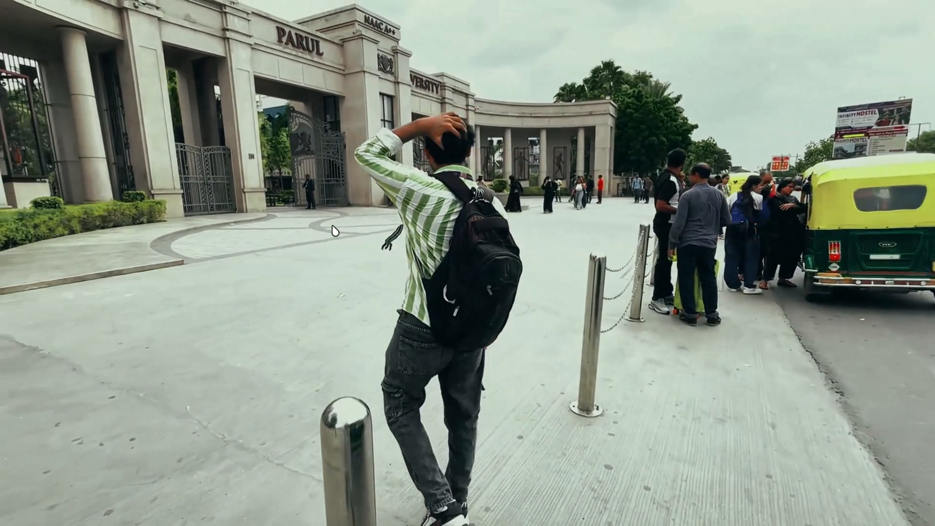
{"action": "key", "text": "space"}
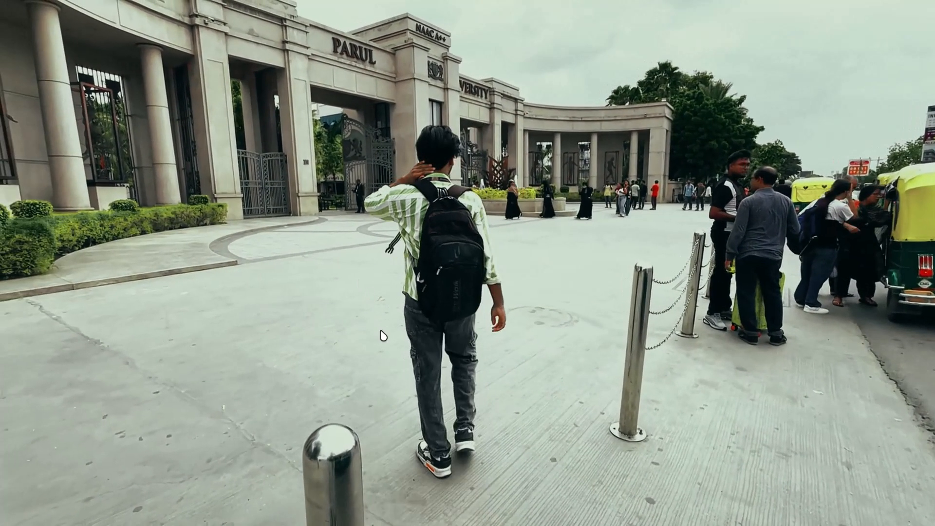
Move back and forth through the footage in full screen to compare the rickshaw and gate shots, and return to the editor.
{"action": "key", "text": "Left"}
{"action": "key", "text": "Left"}
{"action": "key", "text": "Left"}
{"action": "key", "text": "Left"}
{"action": "key", "text": "Left"}
{"action": "key", "text": "Left"}
{"action": "key", "text": "Left"}
{"action": "key", "text": "Left"}
{"action": "key", "text": "Left"}
{"action": "key", "text": "Left"}
{"action": "key", "text": "Left"}
{"action": "key", "text": "Left"}
{"action": "key", "text": "Left"}
{"action": "key", "text": "Left"}
{"action": "key", "text": "Left"}
{"action": "key", "text": "Left"}
{"action": "key", "text": "Left"}
{"action": "key", "text": "Left"}
{"action": "key", "text": "Left"}
{"action": "key", "text": "Left"}
{"action": "key", "text": "Left"}
{"action": "key", "text": "Left"}
{"action": "key", "text": "Left"}
{"action": "key", "text": "Left"}
{"action": "key", "text": "Left"}
{"action": "key", "text": "Left"}
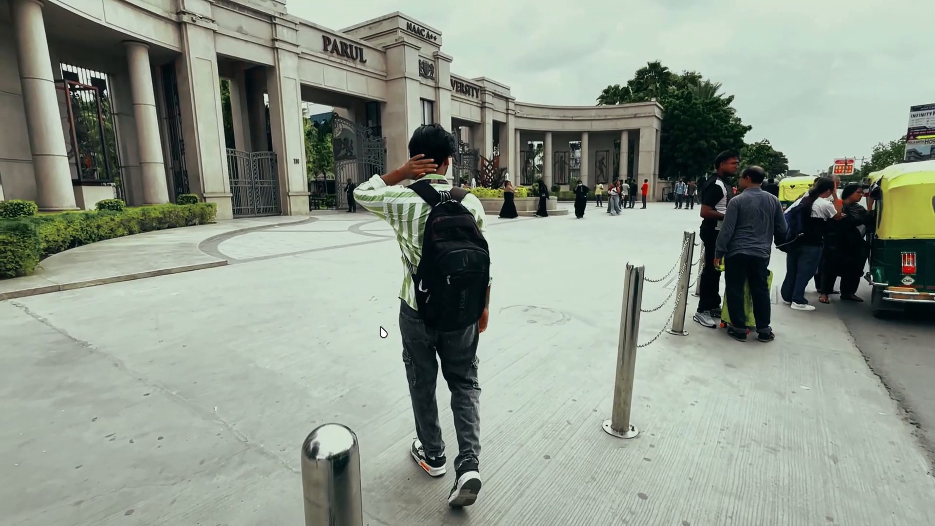
{"action": "key", "text": "j"}
{"action": "key", "text": "j"}
{"action": "key", "text": "j"}
{"action": "key", "text": "j"}
{"action": "key", "text": "j"}
{"action": "key", "text": "j"}
{"action": "key", "text": "j"}
{"action": "key", "text": "j"}
{"action": "key", "text": "j"}
{"action": "key", "text": "j"}
{"action": "key", "text": "j"}
{"action": "key", "text": "j"}
{"action": "key", "text": "j"}
{"action": "key", "text": "j"}
{"action": "key", "text": "j"}
{"action": "key", "text": "j"}
{"action": "key", "text": "j"}
{"action": "key", "text": "j"}
{"action": "key", "text": "j"}
{"action": "key", "text": "j"}
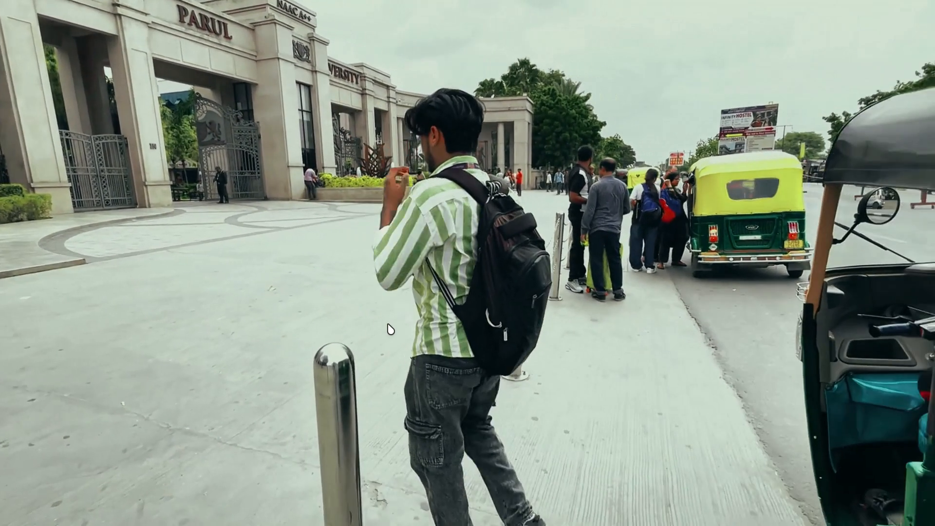
{"action": "key", "text": "n"}
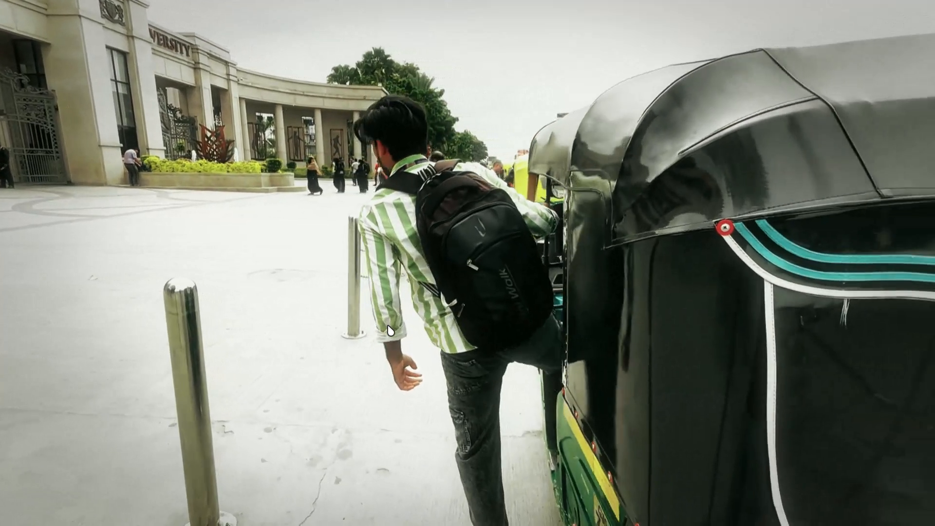
{"action": "key", "text": "n"}
{"action": "type", "text": "m"}
{"action": "key", "text": "space"}
{"action": "key", "text": "space"}
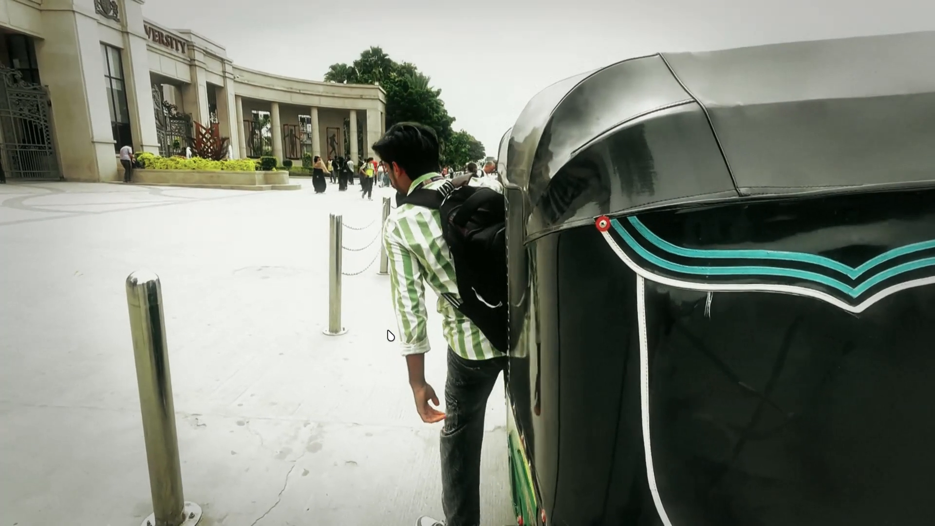
{"action": "key", "text": "l"}
{"action": "key", "text": "l"}
{"action": "key", "text": "l"}
{"action": "key", "text": "l"}
{"action": "key", "text": "l"}
{"action": "key", "text": "l"}
{"action": "key", "text": "l"}
{"action": "key", "text": "l"}
{"action": "key", "text": "l"}
{"action": "key", "text": "l"}
{"action": "key", "text": "l"}
{"action": "key", "text": "l"}
{"action": "key", "text": "l"}
{"action": "key", "text": "l"}
{"action": "key", "text": "l"}
{"action": "key", "text": "l"}
{"action": "key", "text": "l"}
{"action": "key", "text": "l"}
{"action": "key", "text": "l"}
{"action": "key", "text": "l"}
{"action": "key", "text": "space"}
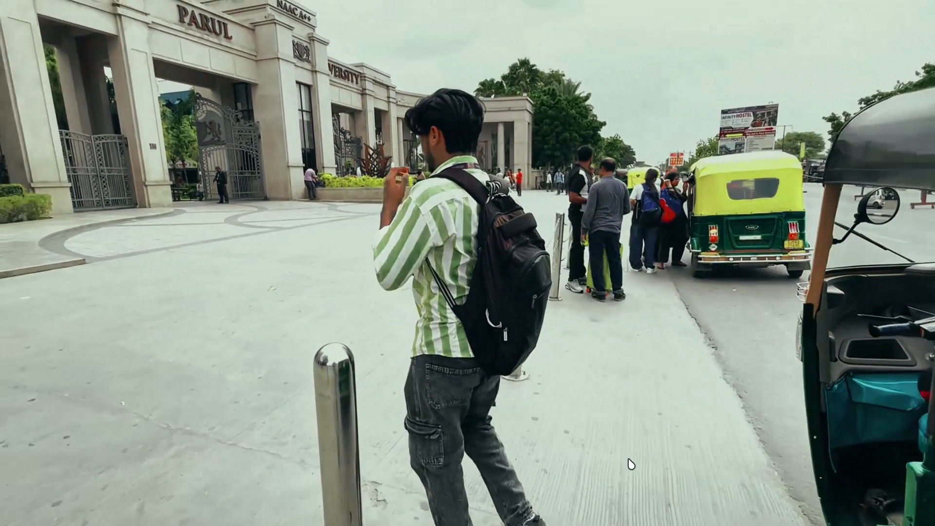
{"action": "left_click", "coordinate": [727, 471]}
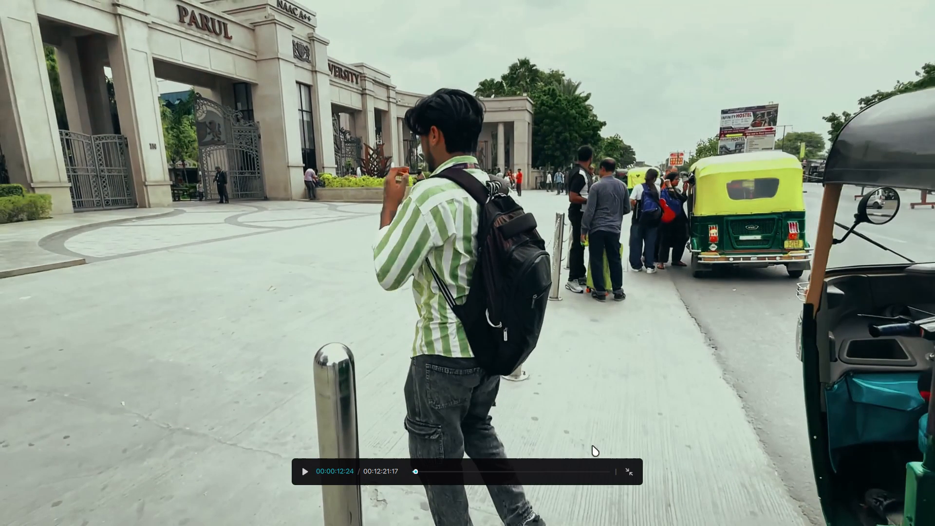
{"action": "left_click", "coordinate": [630, 474]}
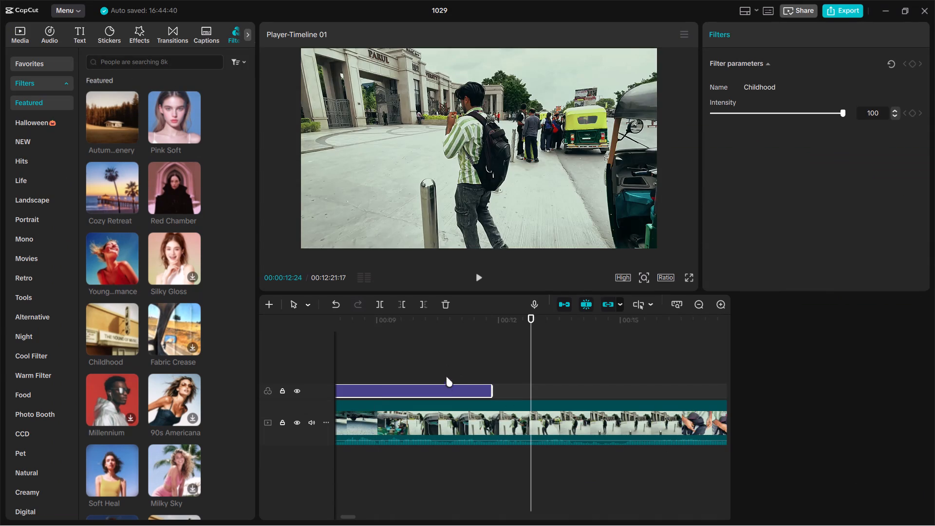
Delete the Childhood filter from the timeline.
{"action": "left_click", "coordinate": [446, 385]}
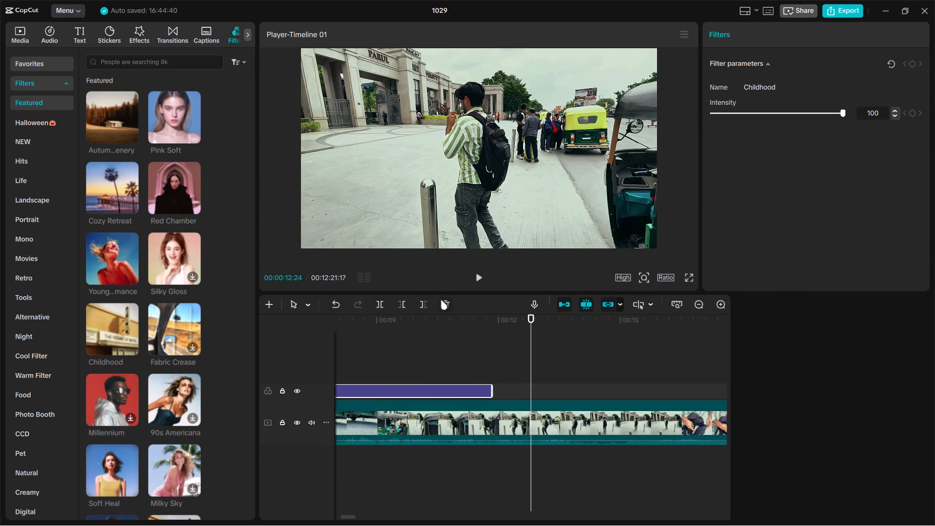
{"action": "left_click", "coordinate": [444, 303]}
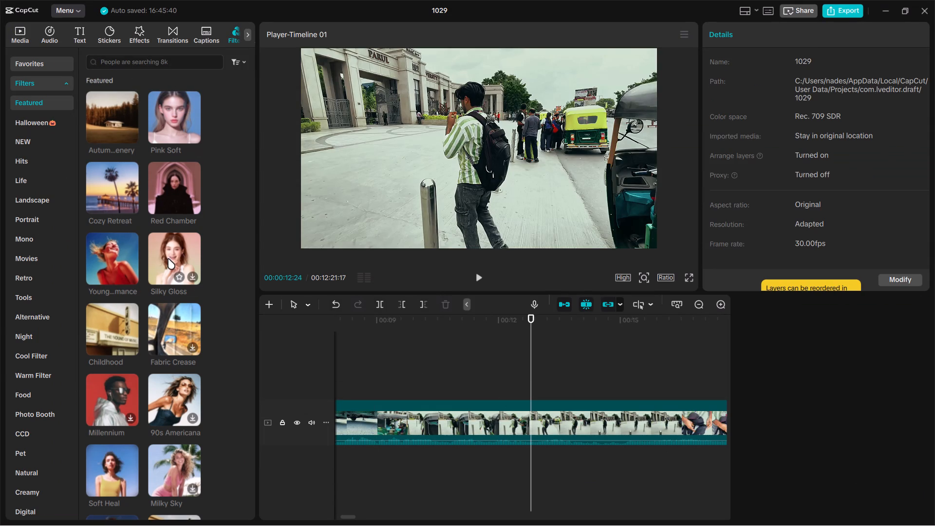
Preview the 90s Americana and Fabric Crease filters from the Featured category on the video.
{"action": "scroll", "coordinate": [156, 278], "scroll_direction": "down", "scroll_amount": 3}
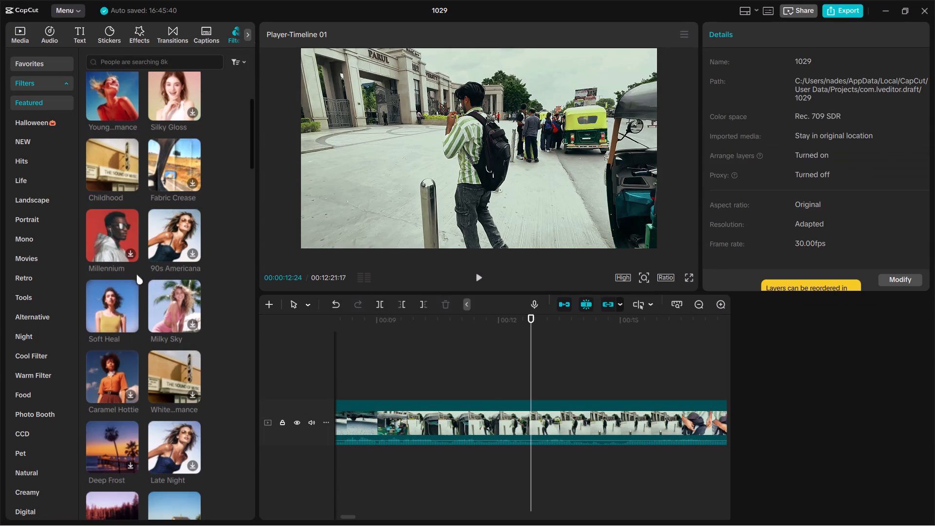
{"action": "left_click", "coordinate": [179, 221]}
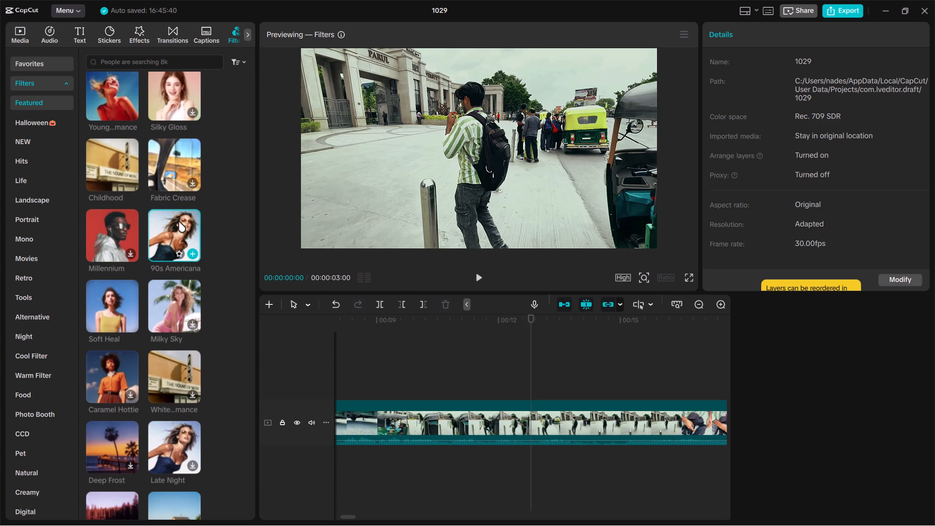
{"action": "left_click", "coordinate": [184, 157]}
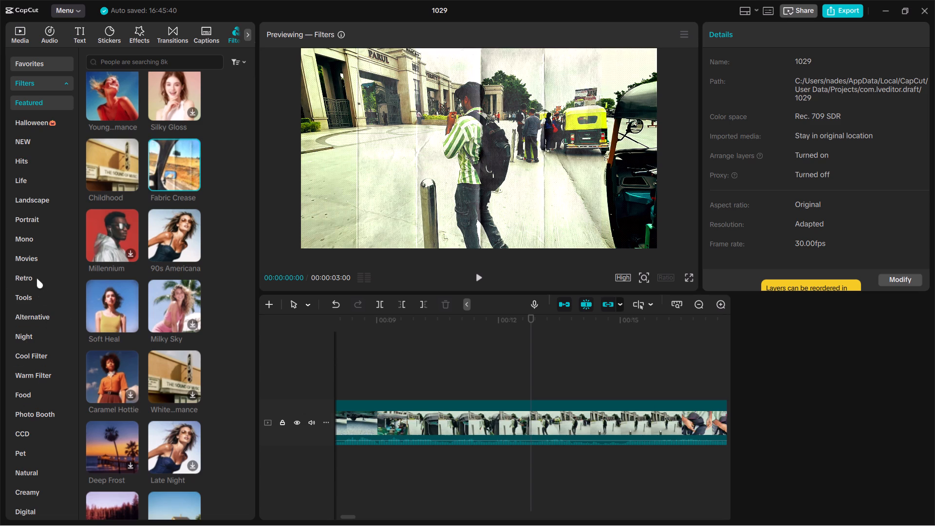
Preview the Chilly Film, Wild Glam, Hot Kiss and Coast Flash filters from the Movies category on the video.
{"action": "left_click", "coordinate": [34, 259]}
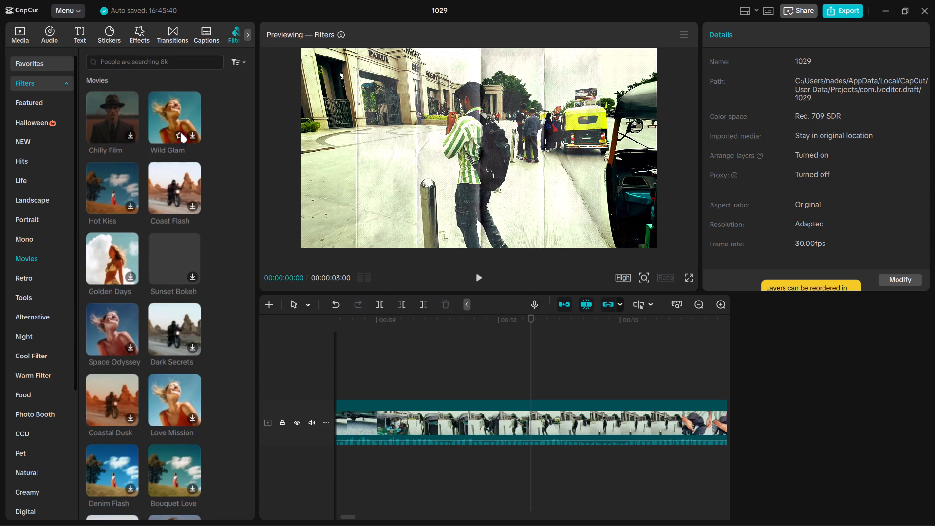
{"action": "left_click", "coordinate": [102, 127]}
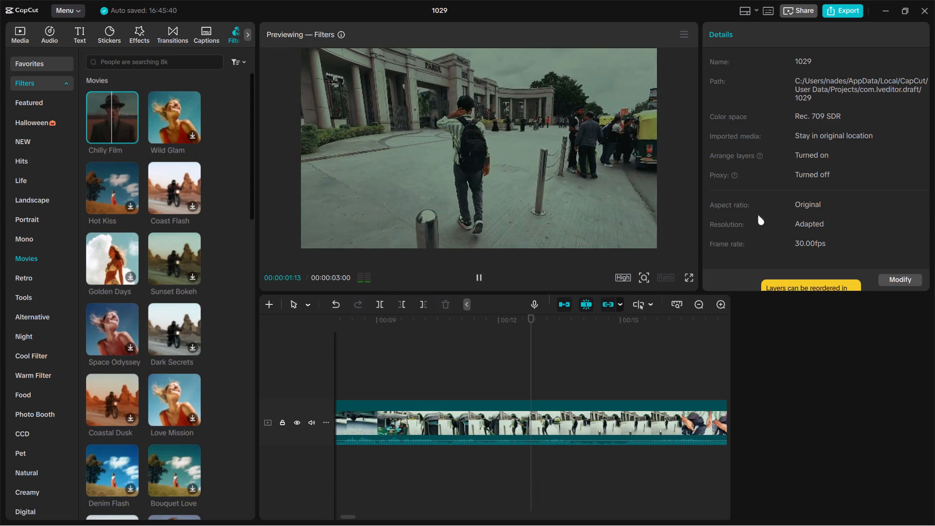
{"action": "left_click", "coordinate": [184, 110]}
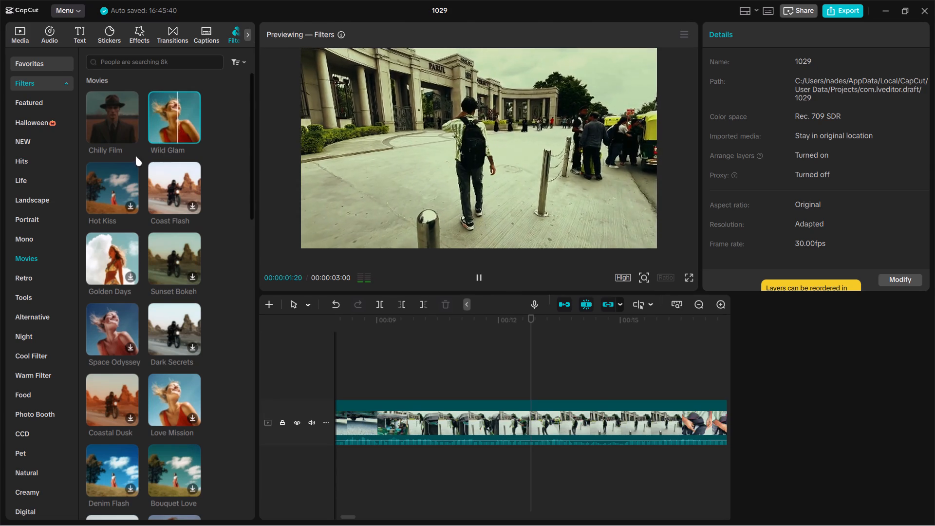
{"action": "left_click", "coordinate": [119, 170]}
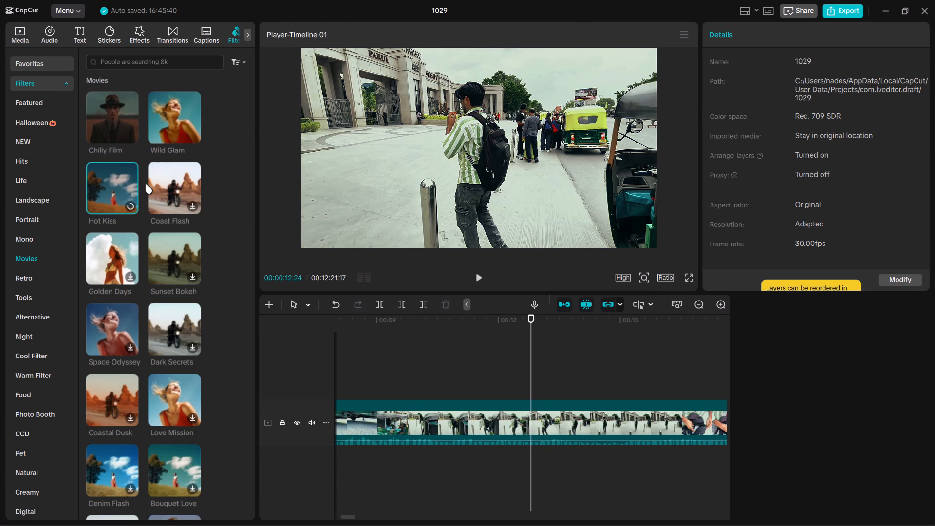
{"action": "left_click", "coordinate": [188, 182]}
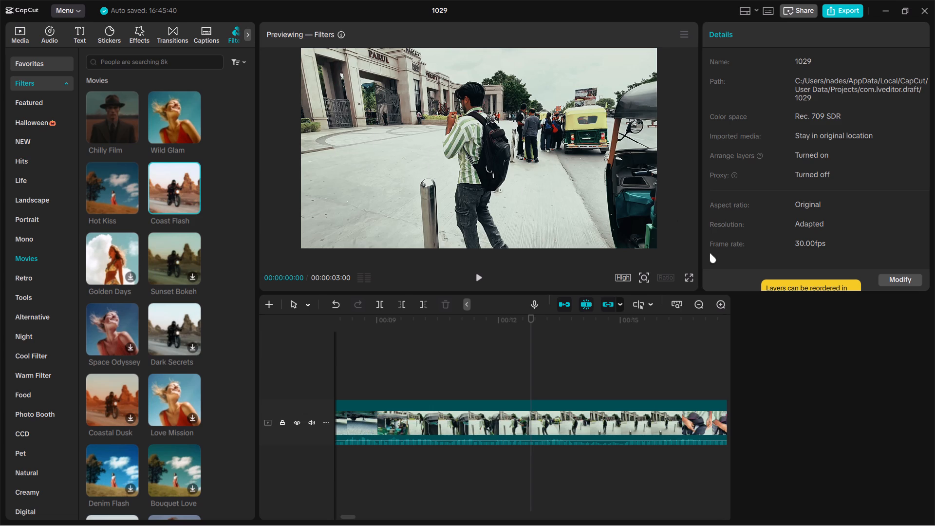
Examine the Coast Flash filter preview in full screen and return to the editor.
{"action": "left_click", "coordinate": [692, 274]}
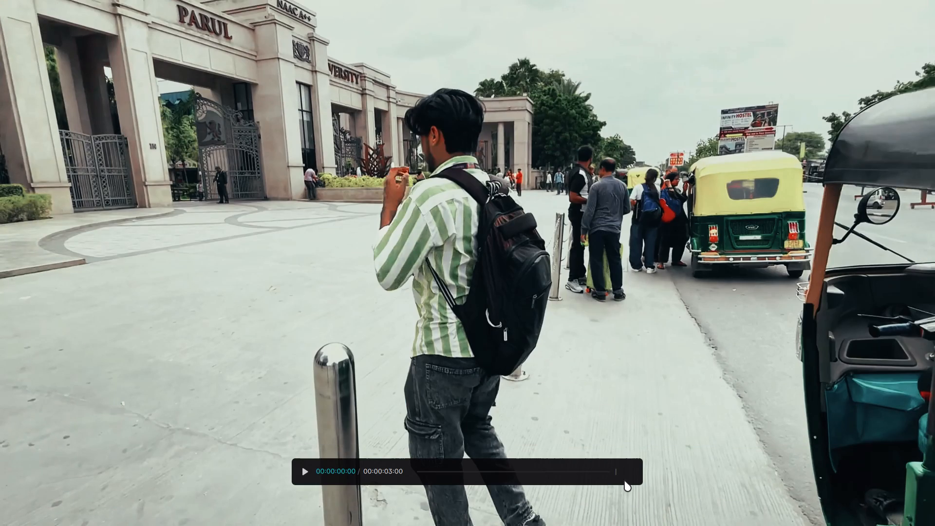
{"action": "left_click", "coordinate": [461, 393]}
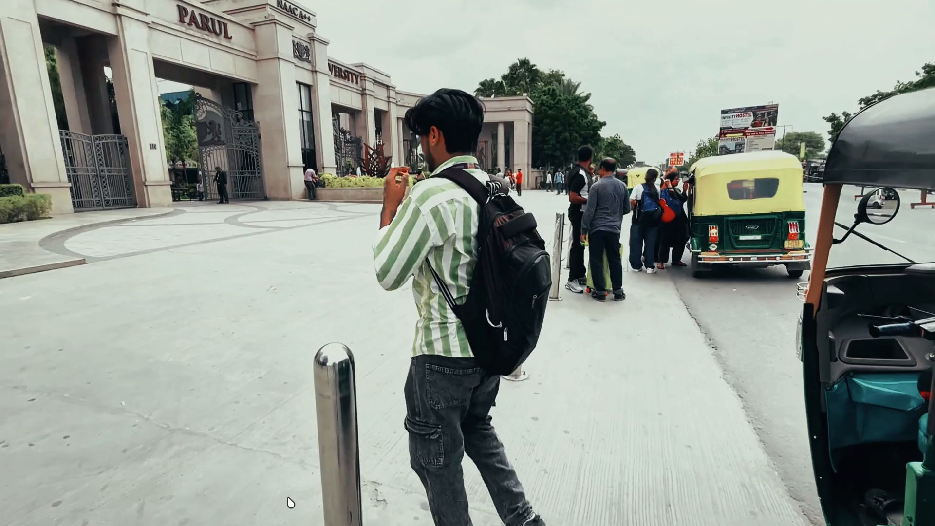
{"action": "left_click", "coordinate": [304, 470]}
{"action": "left_click_drag", "start_coordinate": [446, 333], "coordinate": [451, 326]}
{"action": "left_click", "coordinate": [289, 221]}
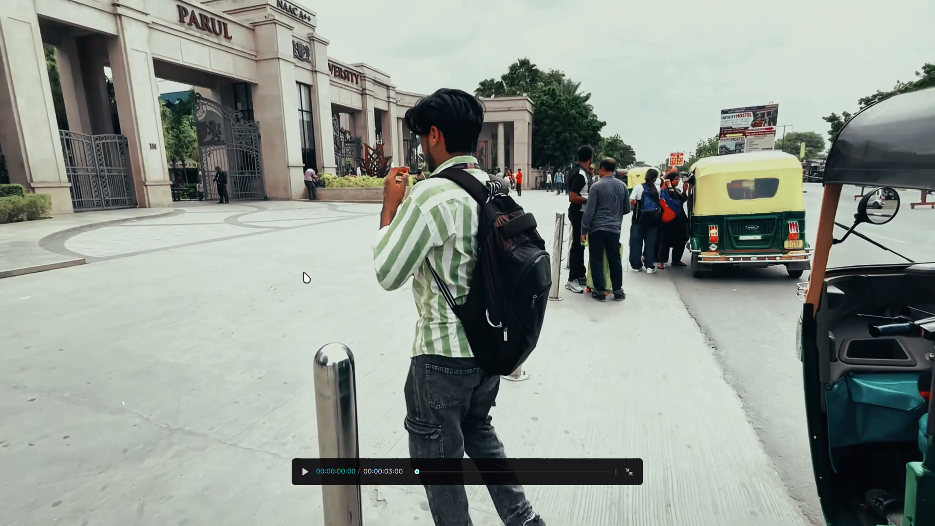
{"action": "left_click", "coordinate": [300, 469]}
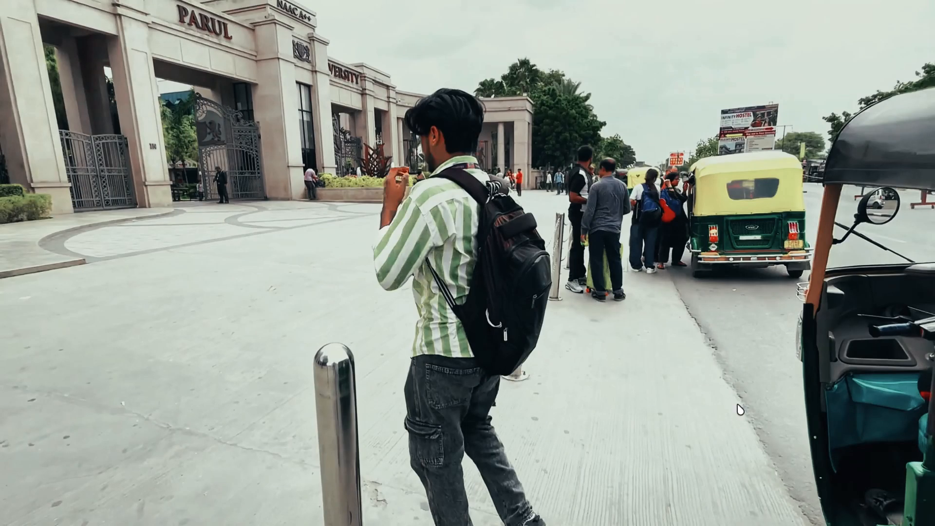
{"action": "left_click", "coordinate": [533, 362]}
{"action": "left_click", "coordinate": [630, 469]}
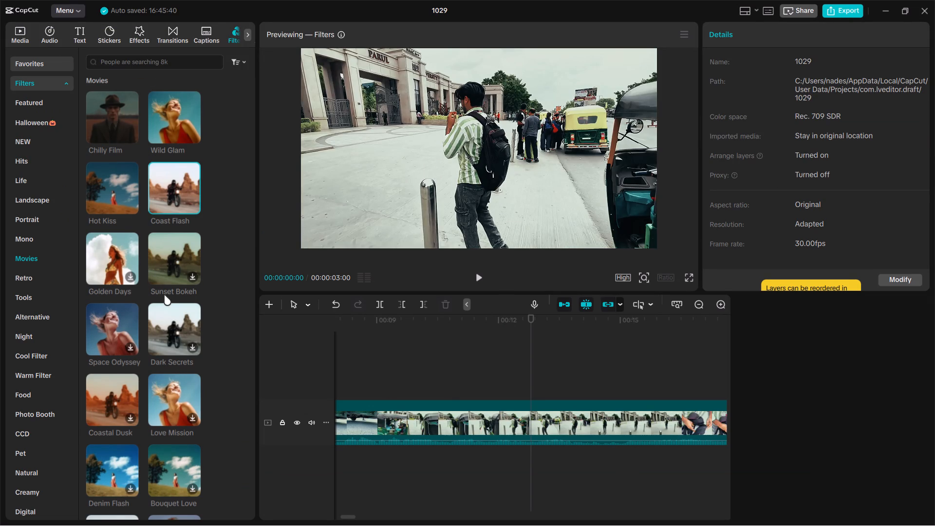
Preview the Dark Secrets and Space Odyssey filters from the Movies category on the video.
{"action": "left_click", "coordinate": [167, 322]}
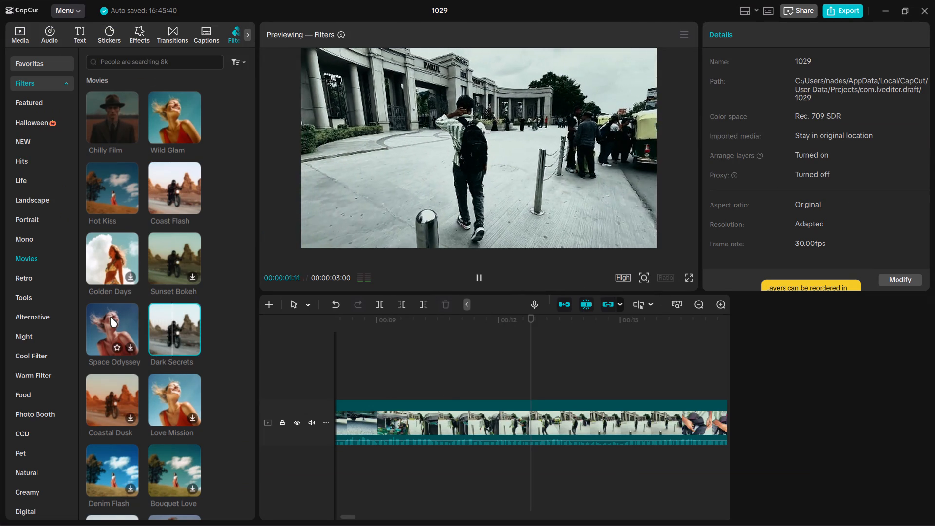
{"action": "left_click", "coordinate": [111, 317]}
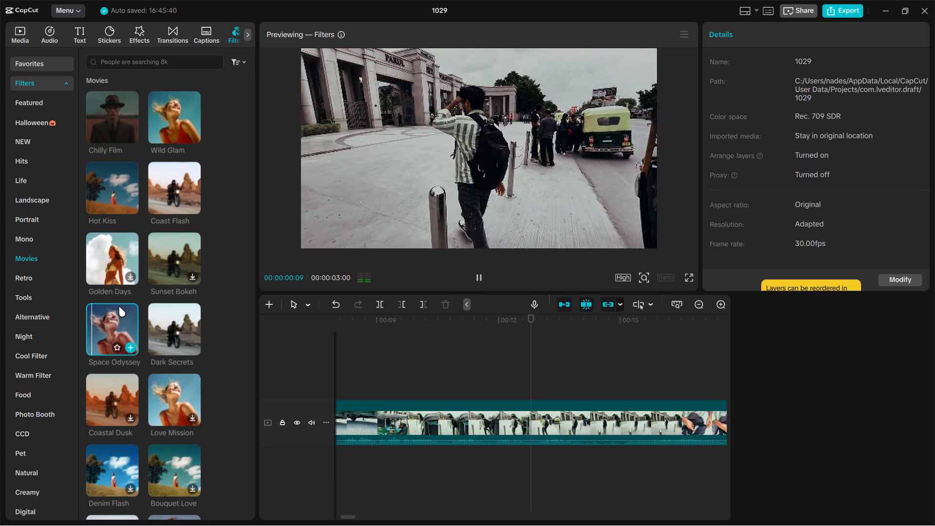
Preview the Denim Flash filter from the Movies category on the video in full screen, playing part of it, and return to the editor.
{"action": "scroll", "coordinate": [135, 368], "scroll_direction": "down", "scroll_amount": 1}
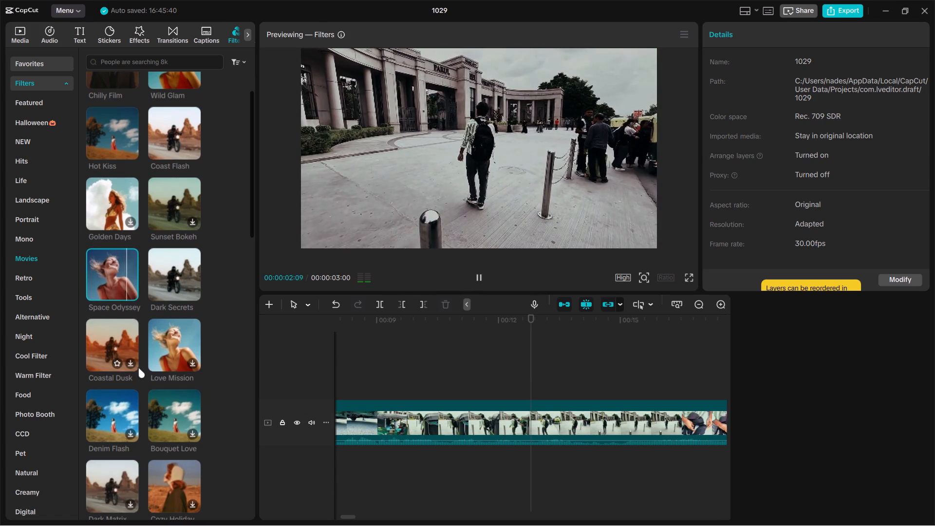
{"action": "left_click", "coordinate": [125, 392]}
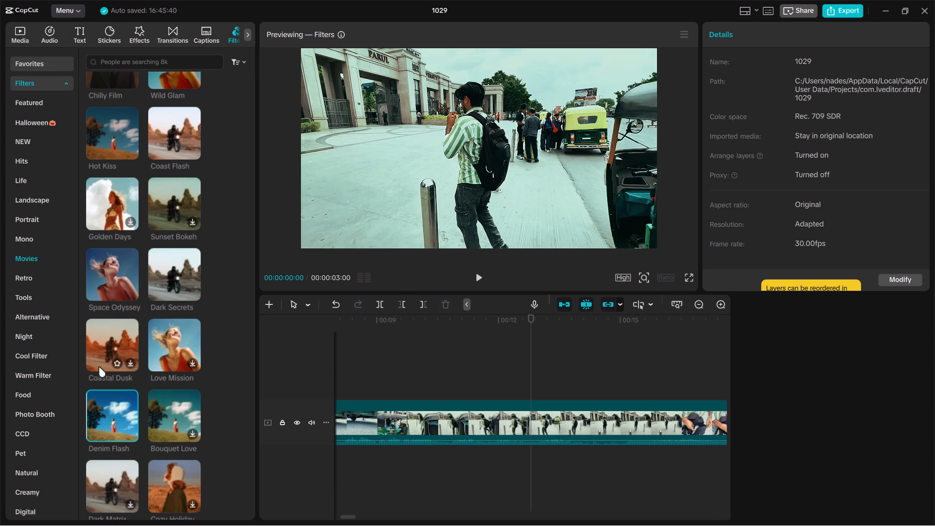
{"action": "left_click", "coordinate": [688, 284]}
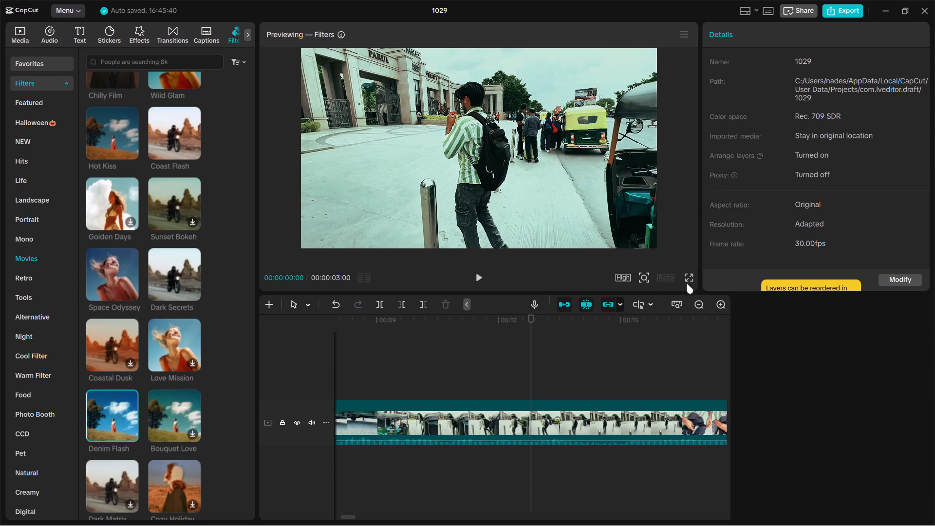
{"action": "left_click", "coordinate": [688, 275]}
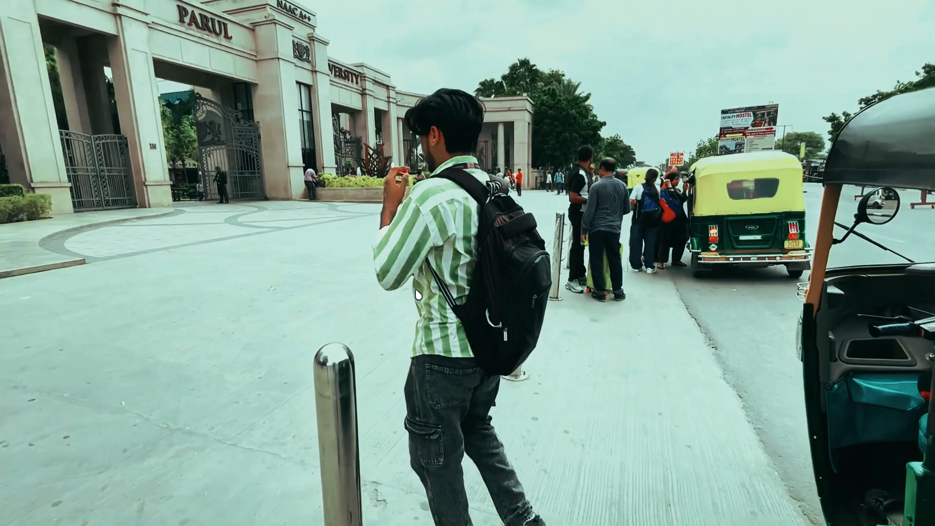
{"action": "left_click_drag", "start_coordinate": [417, 473], "coordinate": [415, 469]}
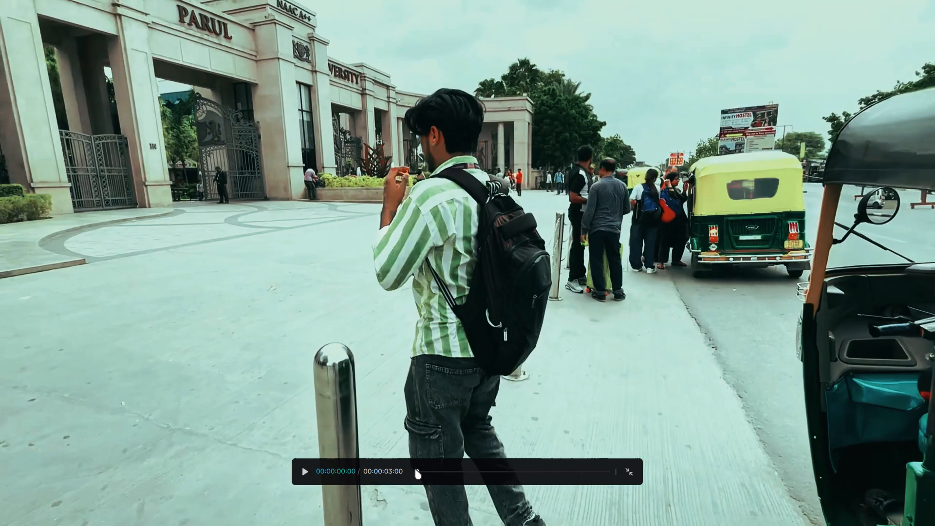
{"action": "left_click_drag", "start_coordinate": [415, 469], "coordinate": [340, 450]}
{"action": "left_click_drag", "start_coordinate": [416, 474], "coordinate": [412, 469]}
{"action": "key", "text": "space"}
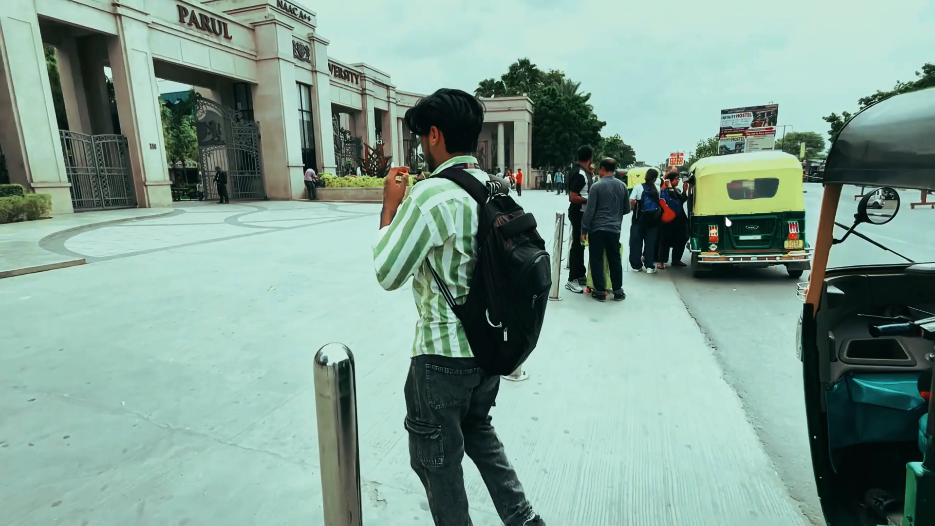
{"action": "key", "text": "space"}
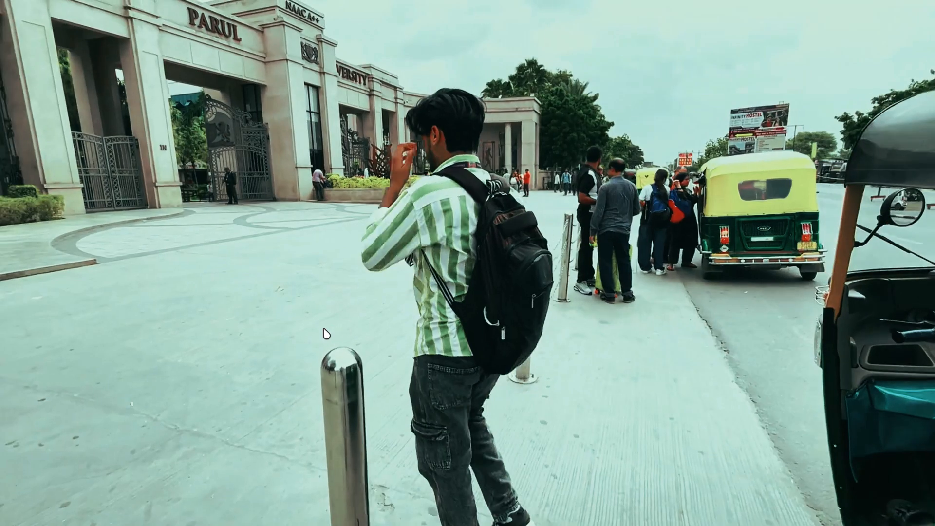
{"action": "key", "text": "space"}
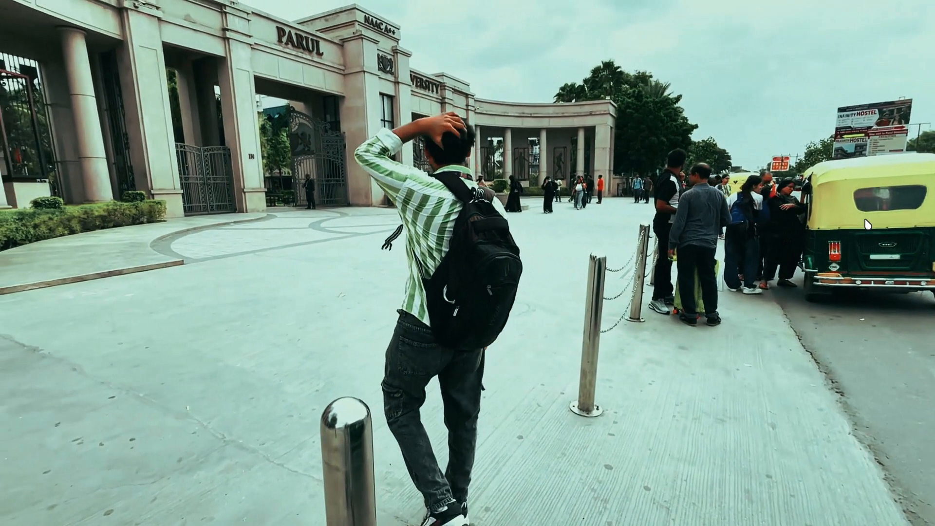
{"action": "key", "text": "space"}
{"action": "key", "text": "space"}
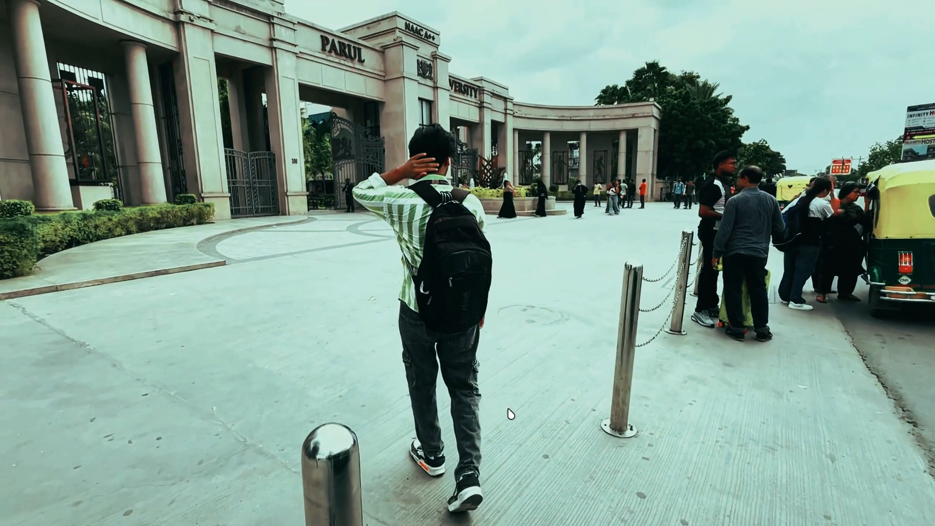
{"action": "left_click", "coordinate": [491, 411]}
{"action": "left_click", "coordinate": [632, 468]}
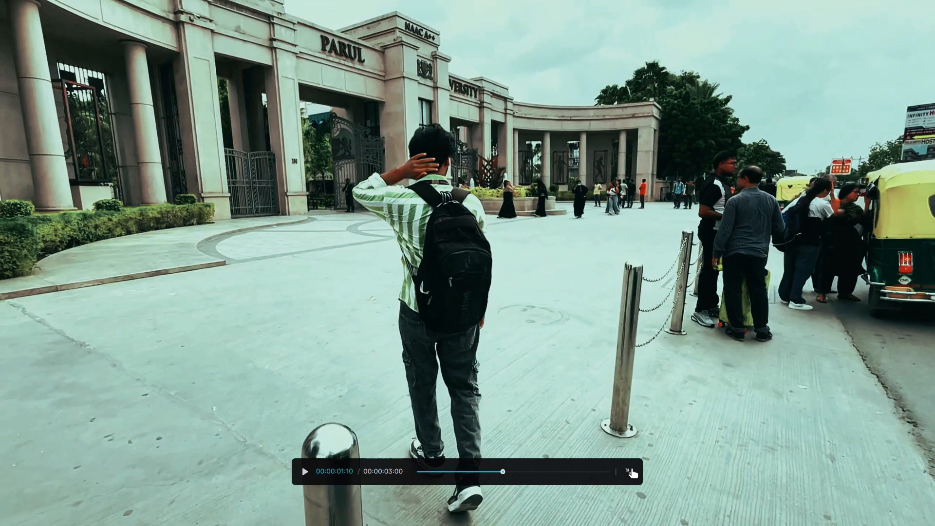
Add the Denim Flash filter on a track above the video and extend its start to the beginning of the timeline.
{"action": "left_click_drag", "start_coordinate": [96, 420], "coordinate": [467, 396]}
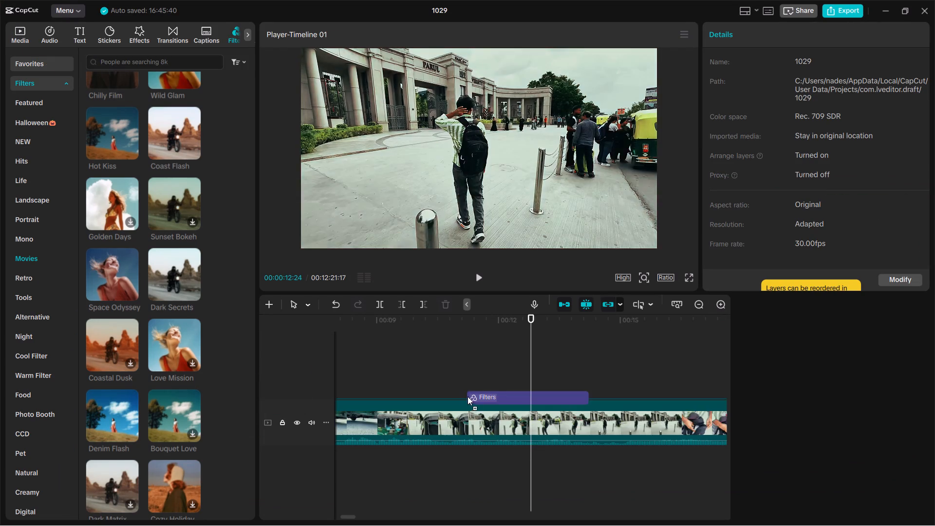
{"action": "left_click_drag", "start_coordinate": [467, 396], "coordinate": [456, 382]}
{"action": "left_click_drag", "start_coordinate": [459, 391], "coordinate": [323, 394]}
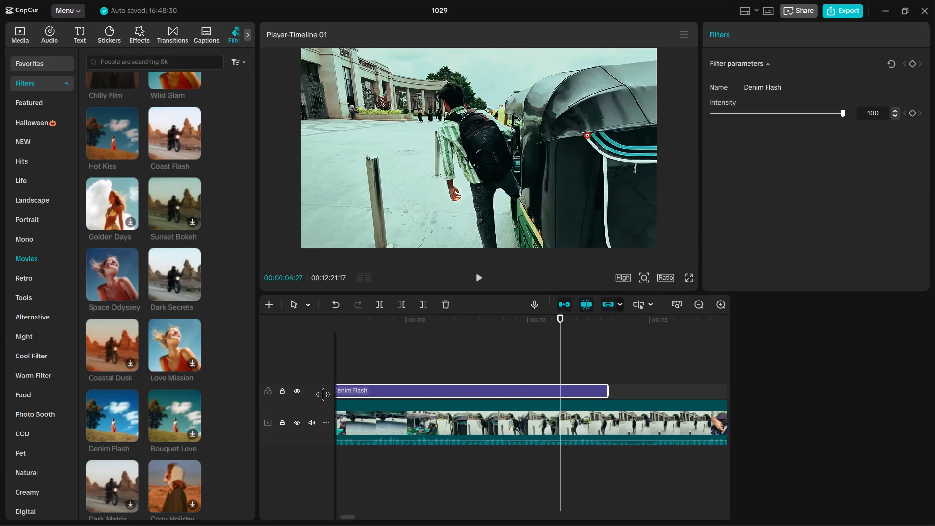
{"action": "left_click_drag", "start_coordinate": [323, 394], "coordinate": [239, 417]}
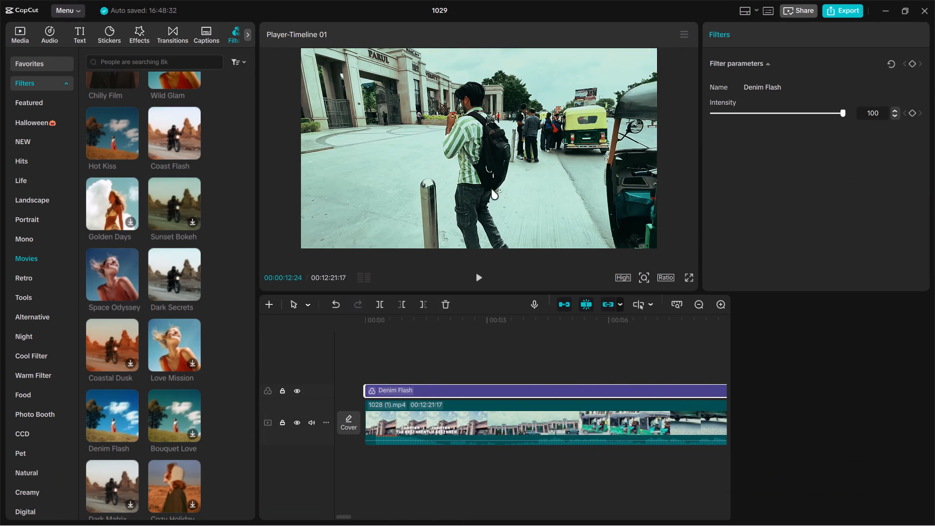
Play the video with the Denim Flash filter in full screen from near its beginning and return to the editor.
{"action": "left_click", "coordinate": [692, 278]}
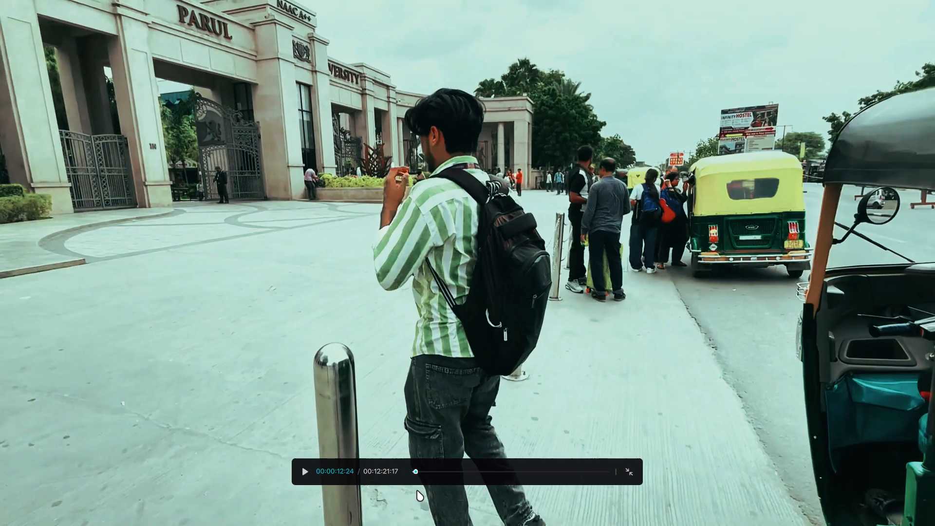
{"action": "key", "text": "space"}
{"action": "left_click_drag", "start_coordinate": [412, 471], "coordinate": [363, 473]}
{"action": "key", "text": "space"}
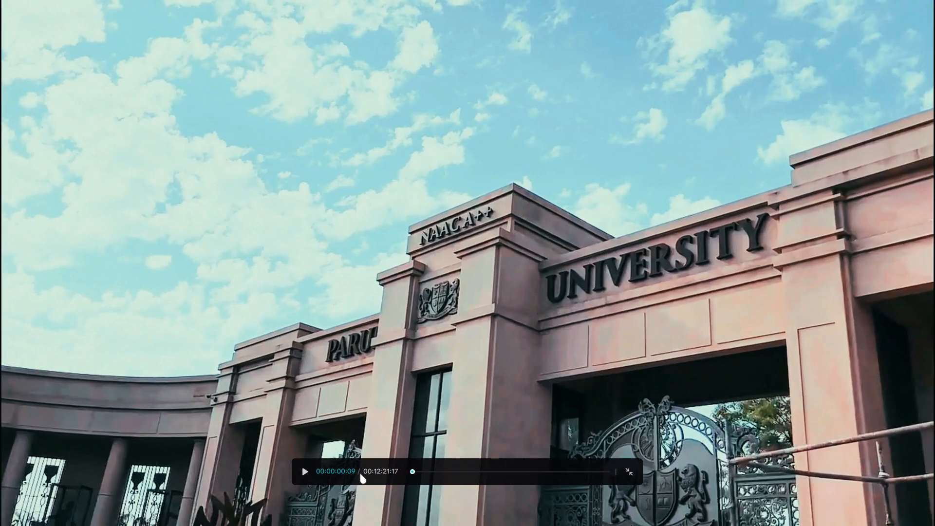
{"action": "key", "text": "space"}
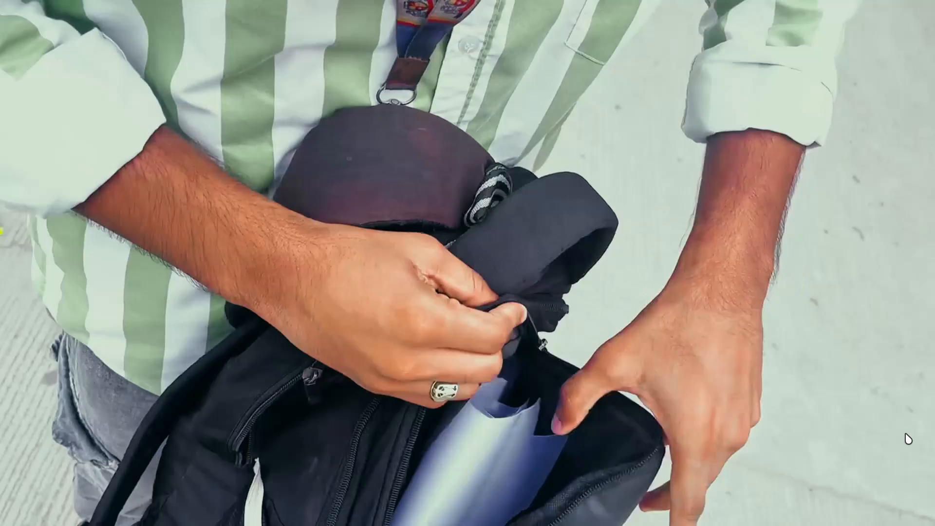
{"action": "key", "text": "space"}
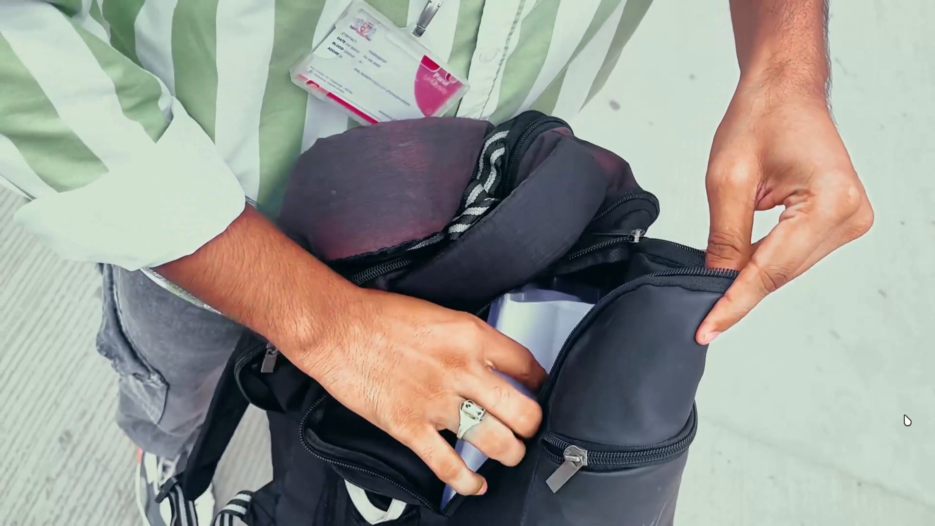
{"action": "left_click", "coordinate": [934, 346]}
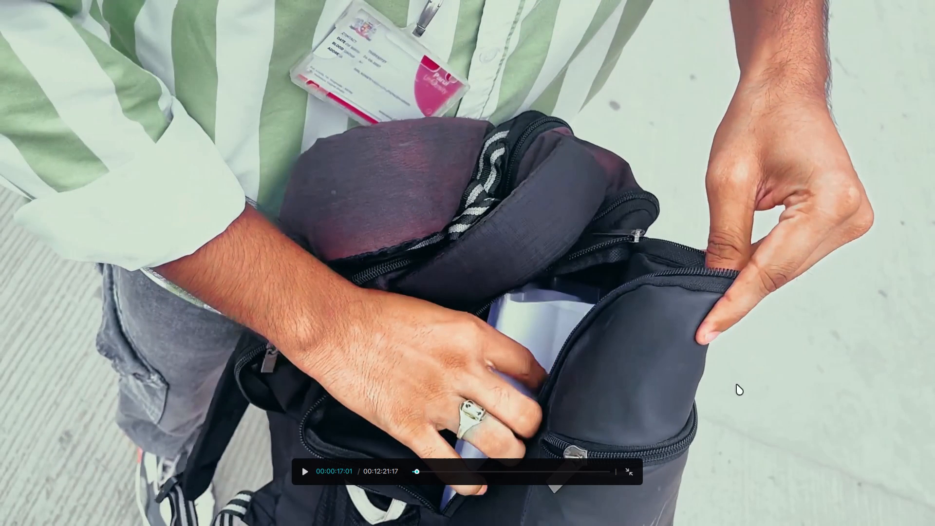
{"action": "left_click", "coordinate": [635, 473]}
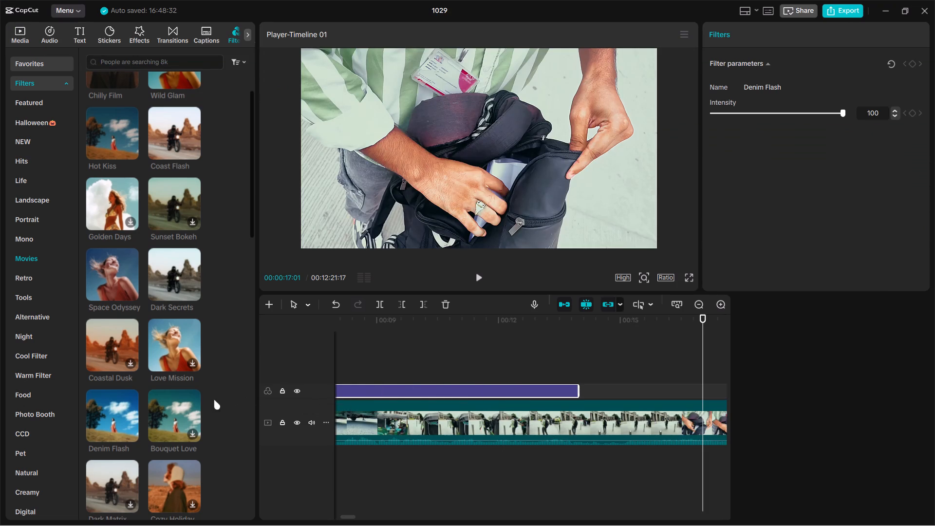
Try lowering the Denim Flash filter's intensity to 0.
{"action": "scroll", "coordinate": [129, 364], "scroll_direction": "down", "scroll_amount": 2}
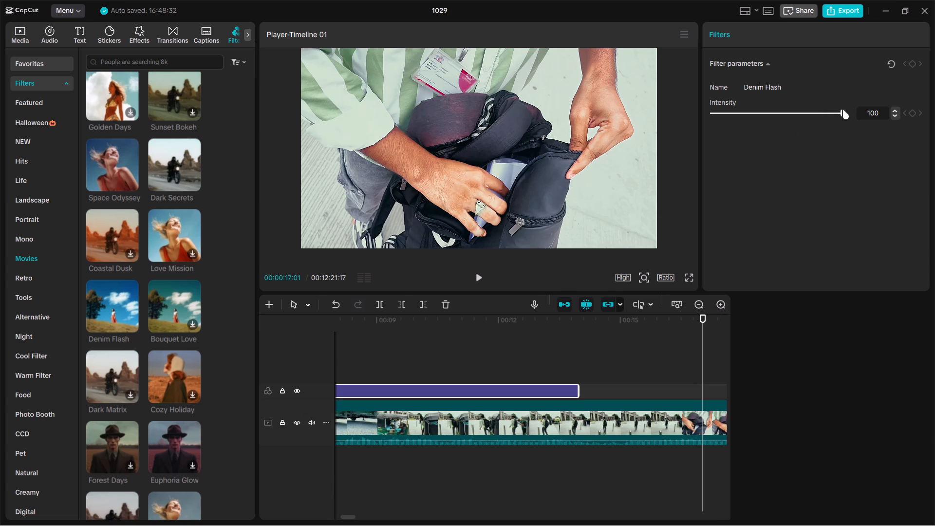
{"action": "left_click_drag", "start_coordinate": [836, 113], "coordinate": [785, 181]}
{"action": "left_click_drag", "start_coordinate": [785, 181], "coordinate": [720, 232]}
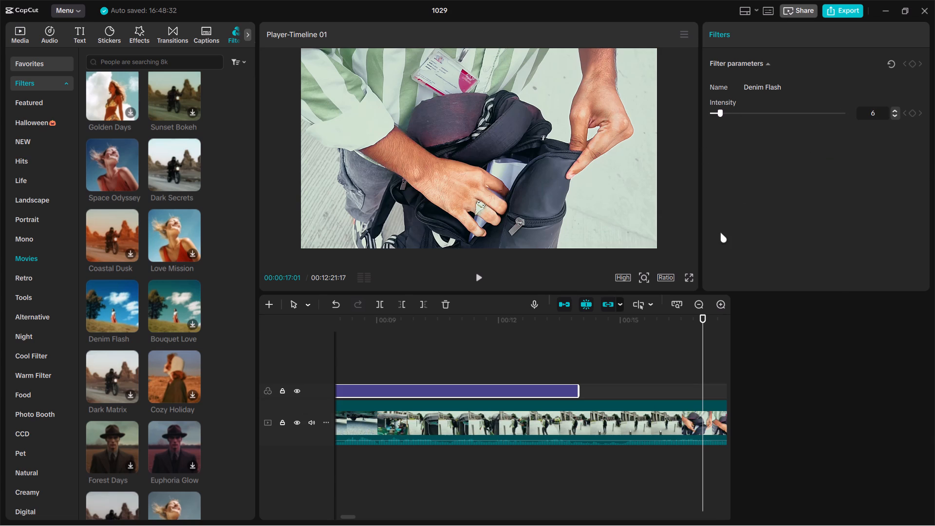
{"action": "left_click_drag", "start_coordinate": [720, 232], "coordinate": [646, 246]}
Move the playhead back within the filter to 00:00:12:19, compare strengths on that frame, and set the Denim Flash intensity to 79.
{"action": "left_click_drag", "start_coordinate": [705, 354], "coordinate": [524, 370]}
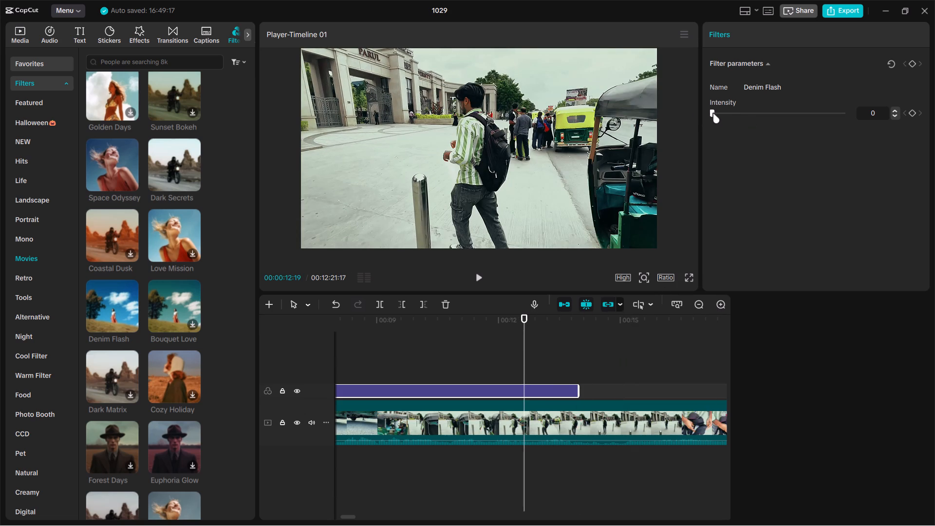
{"action": "left_click_drag", "start_coordinate": [713, 113], "coordinate": [934, 127]}
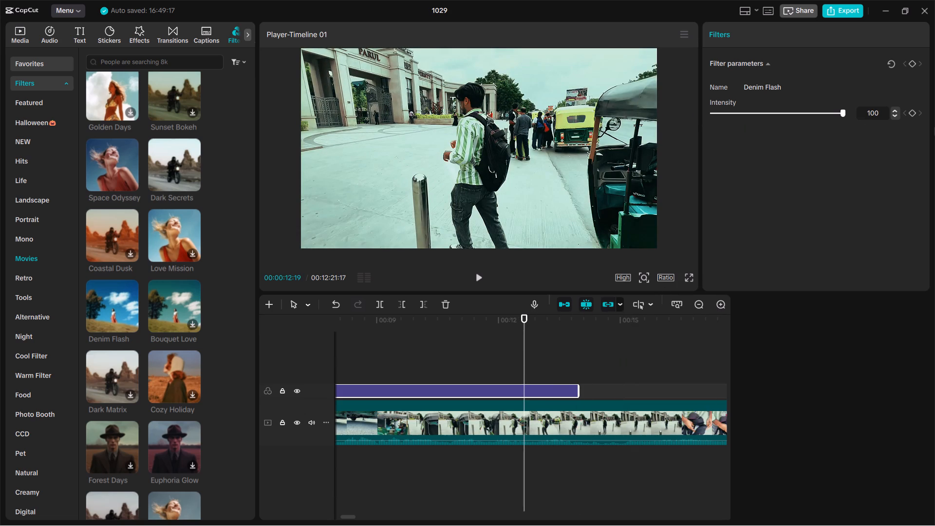
{"action": "left_click_drag", "start_coordinate": [934, 127], "coordinate": [794, 160]}
{"action": "right_click", "coordinate": [934, 127]}
{"action": "left_click_drag", "start_coordinate": [794, 160], "coordinate": [646, 158]}
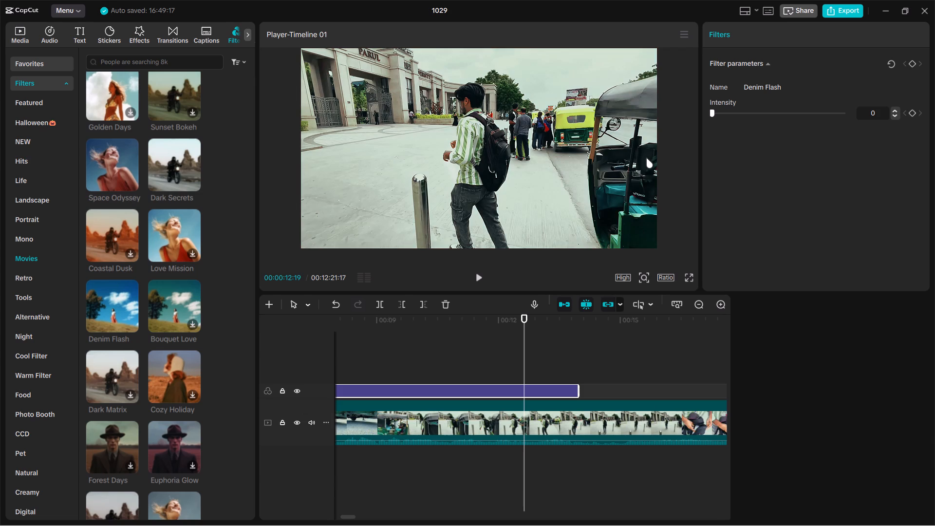
{"action": "left_click_drag", "start_coordinate": [646, 158], "coordinate": [934, 156]}
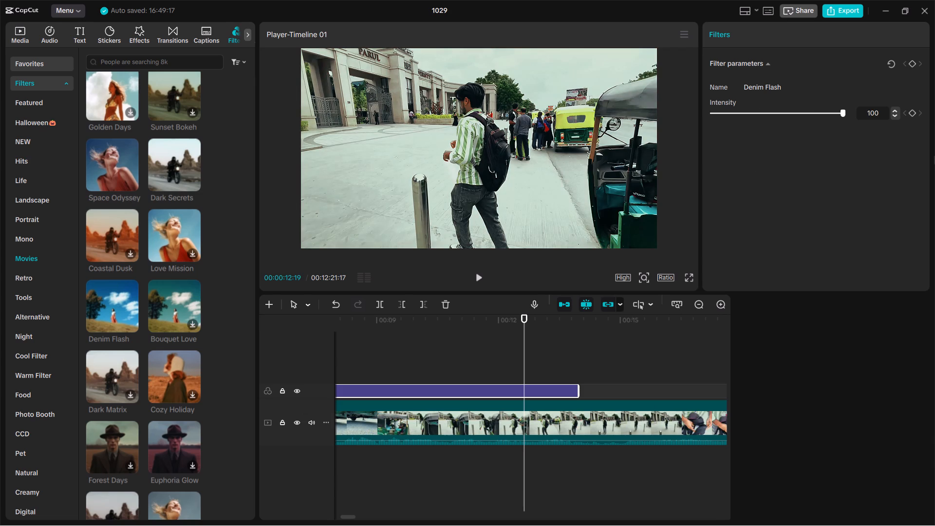
{"action": "left_click_drag", "start_coordinate": [934, 156], "coordinate": [798, 239]}
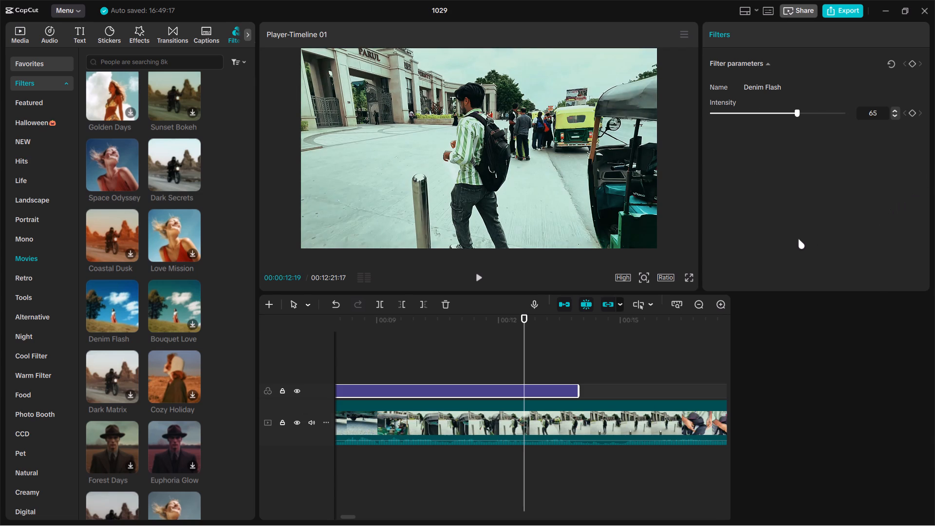
{"action": "left_click_drag", "start_coordinate": [798, 239], "coordinate": [785, 246]}
{"action": "left_click_drag", "start_coordinate": [785, 246], "coordinate": [778, 274]}
{"action": "left_click_drag", "start_coordinate": [778, 274], "coordinate": [819, 293]}
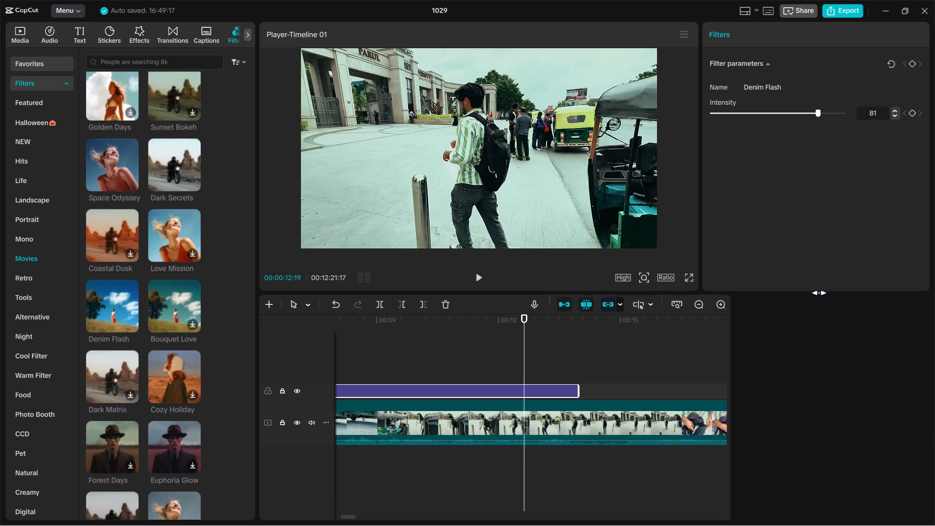
{"action": "left_click_drag", "start_coordinate": [819, 293], "coordinate": [816, 288]}
Find the Warm Blue filter in the Movies category and load its preview.
{"action": "scroll", "coordinate": [226, 318], "scroll_direction": "down", "scroll_amount": 1}
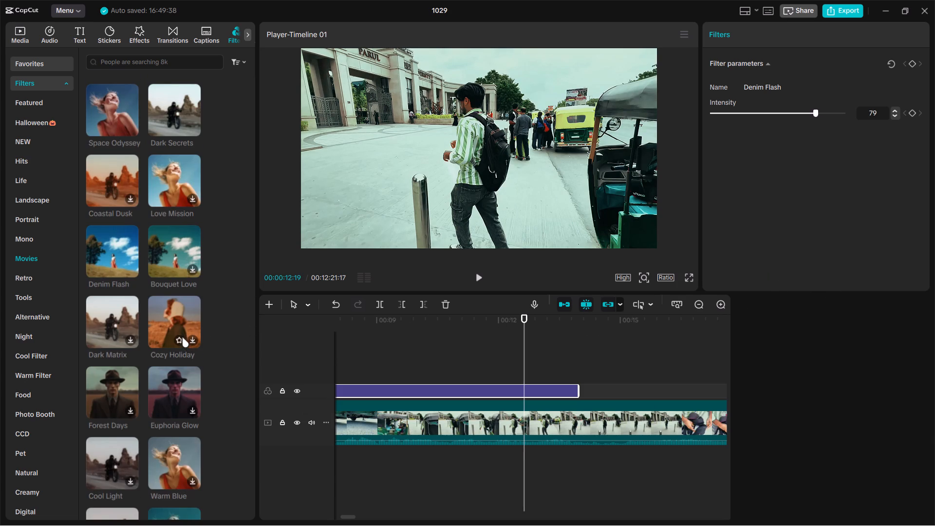
{"action": "scroll", "coordinate": [149, 342], "scroll_direction": "down", "scroll_amount": 2}
{"action": "left_click", "coordinate": [174, 351]}
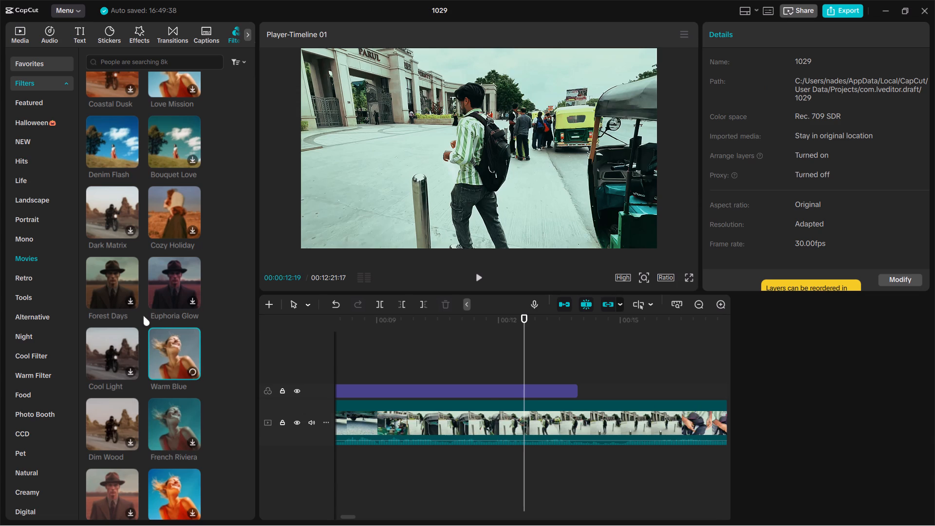
Delete the Denim Flash filter from the timeline.
{"action": "left_click", "coordinate": [495, 391]}
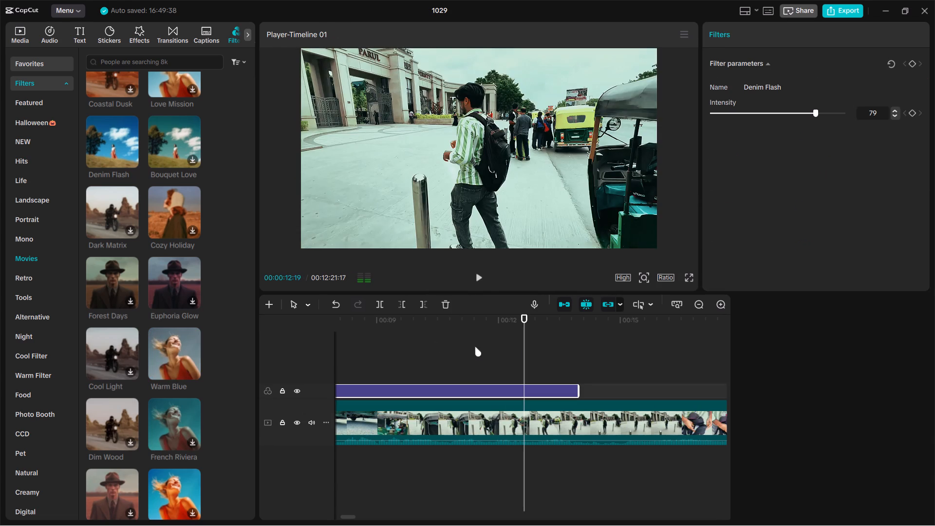
{"action": "left_click", "coordinate": [447, 299]}
Preview the Warm Blue, Pop Palatte and French Riviera filters on the unfiltered video.
{"action": "left_click", "coordinate": [176, 343]}
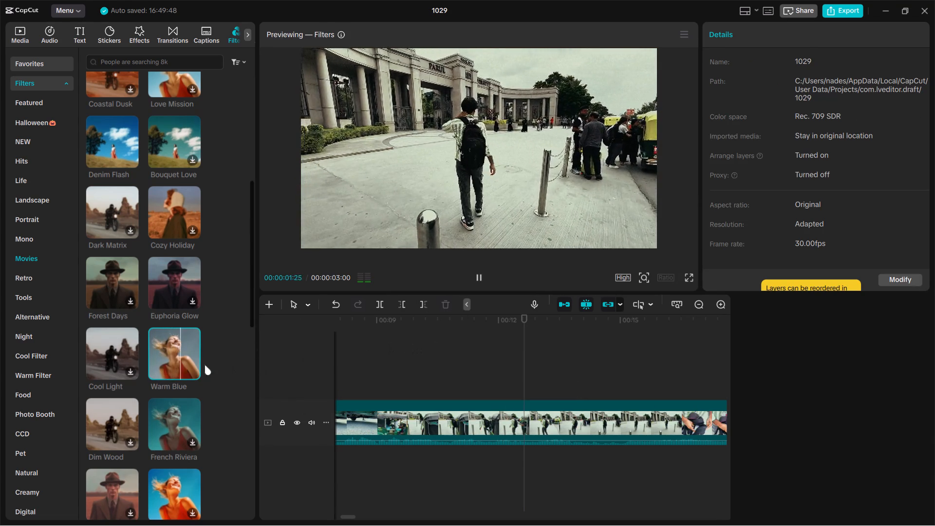
{"action": "scroll", "coordinate": [161, 373], "scroll_direction": "down", "scroll_amount": 1}
{"action": "left_click", "coordinate": [167, 430]}
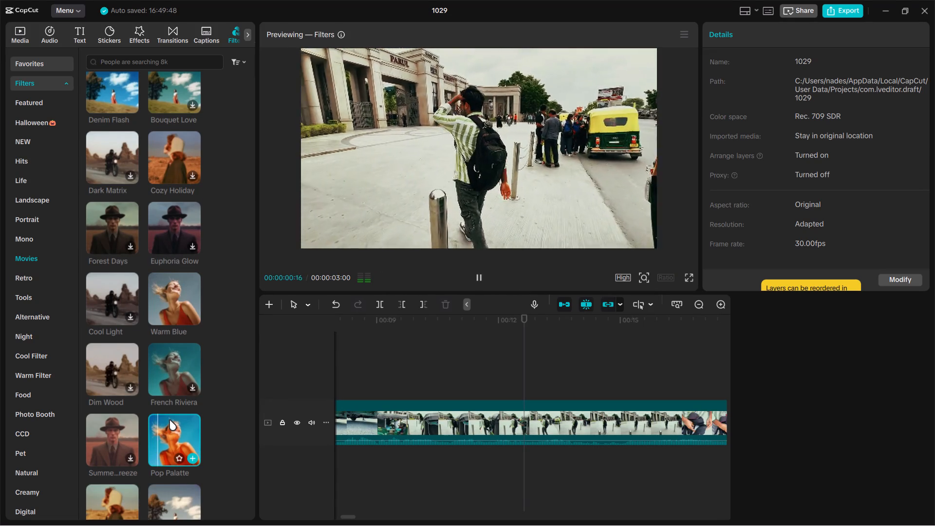
{"action": "left_click", "coordinate": [161, 369]}
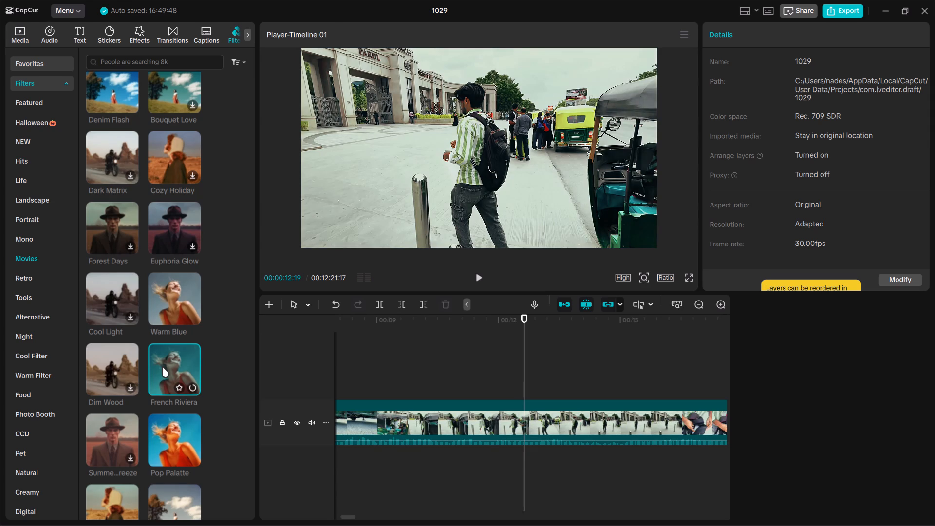
Preview the Sunny Coast and Seaside Sister filters on the video and compare them, returning to Sunny Coast.
{"action": "scroll", "coordinate": [162, 363], "scroll_direction": "down", "scroll_amount": 1}
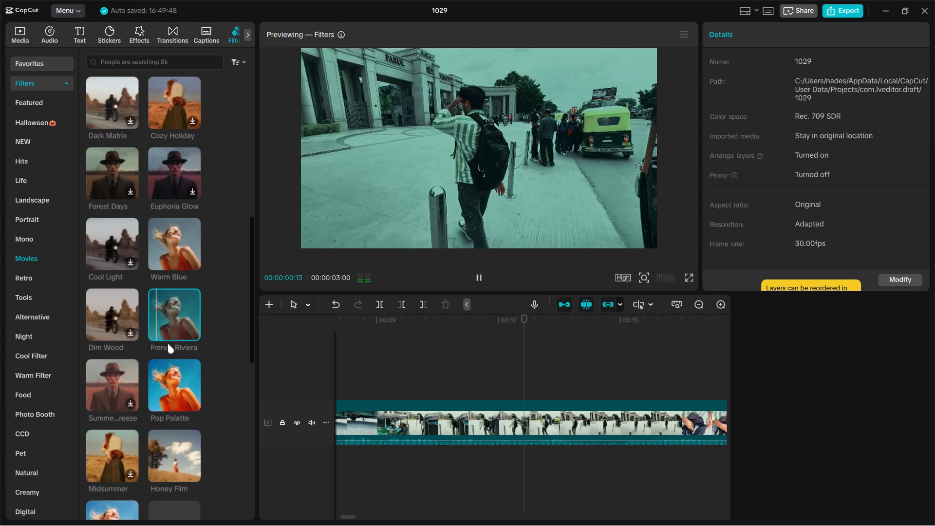
{"action": "scroll", "coordinate": [168, 343], "scroll_direction": "down", "scroll_amount": 2}
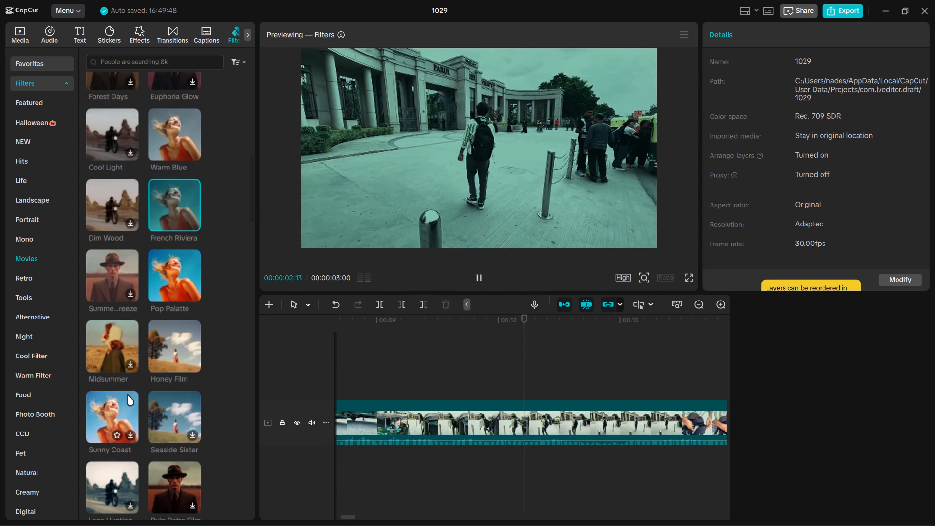
{"action": "left_click", "coordinate": [127, 396]}
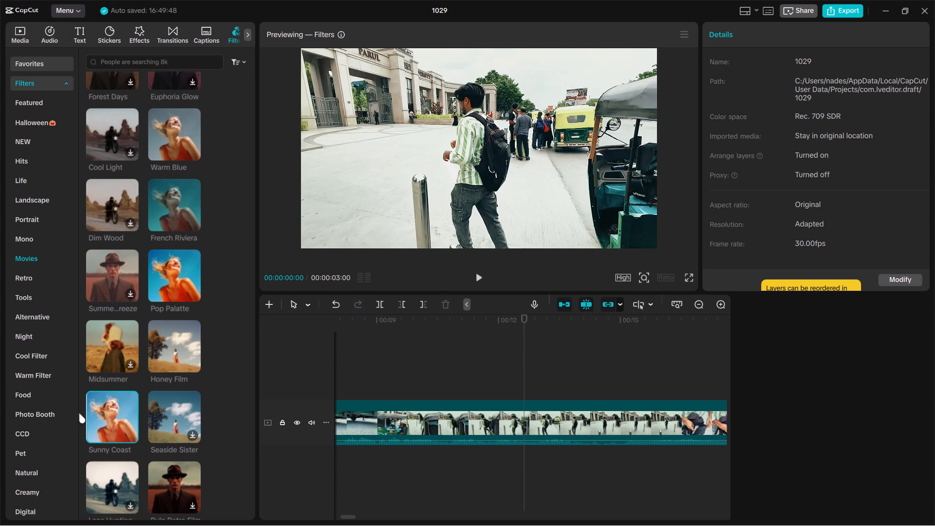
{"action": "left_click", "coordinate": [109, 406]}
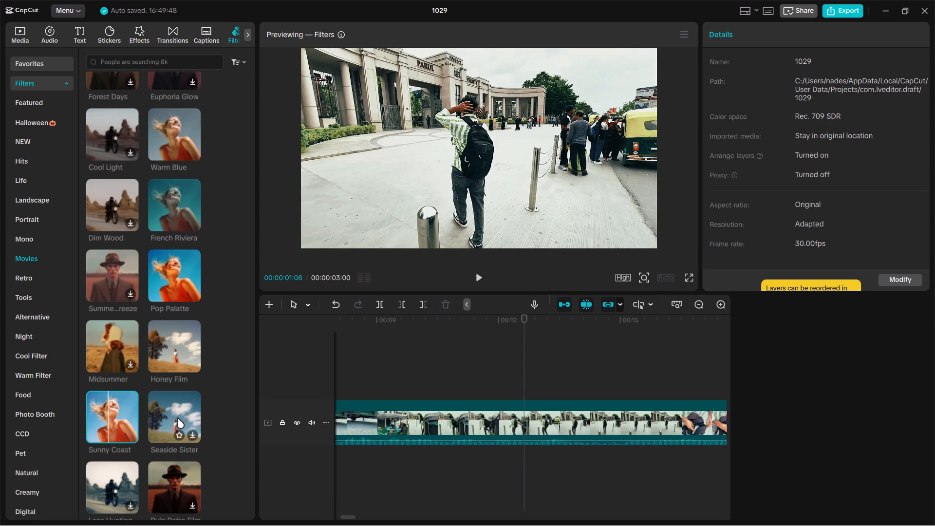
{"action": "left_click", "coordinate": [159, 412]}
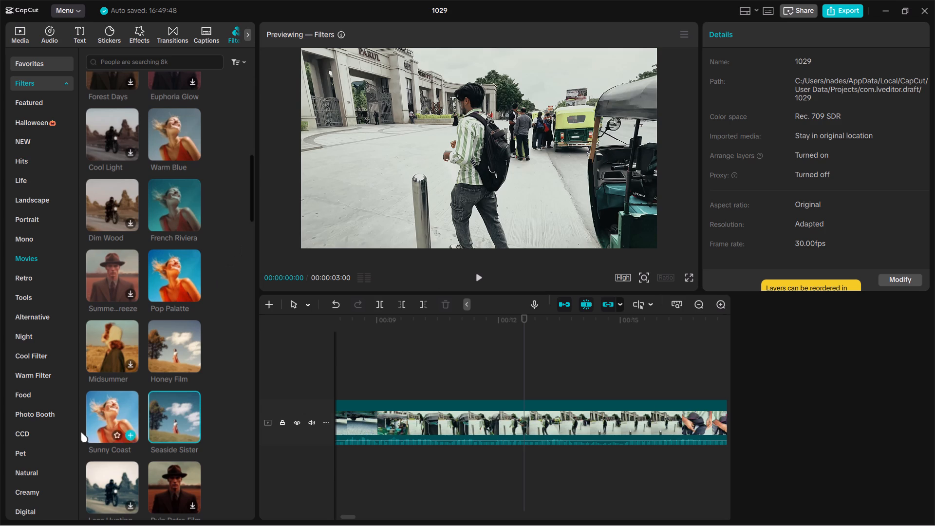
{"action": "left_click", "coordinate": [120, 407]}
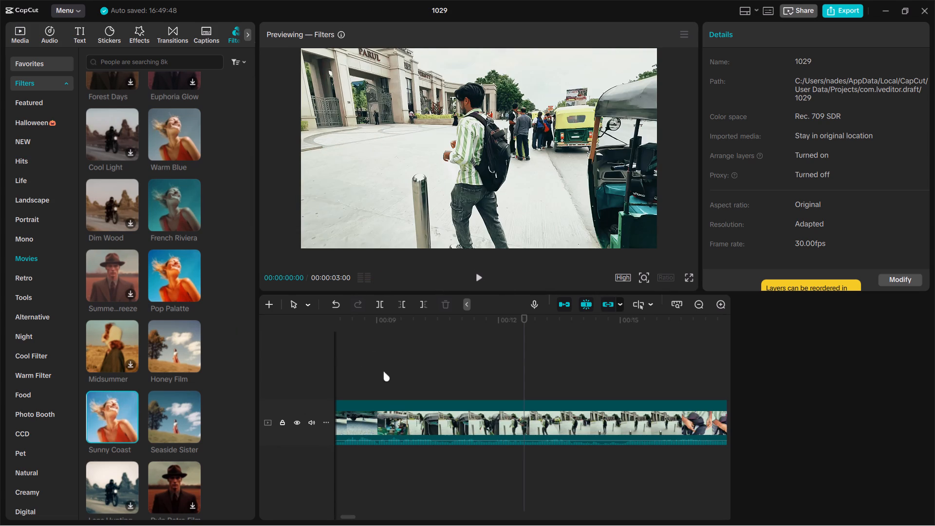
Browse further through the Movies filters and preview Art Gallery on the video.
{"action": "scroll", "coordinate": [161, 232], "scroll_direction": "down", "scroll_amount": 1}
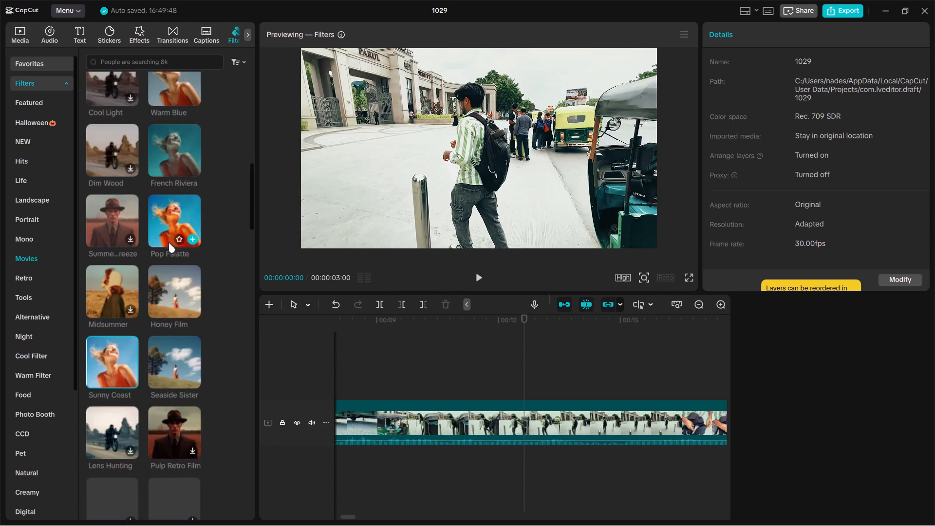
{"action": "scroll", "coordinate": [168, 243], "scroll_direction": "down", "scroll_amount": 1}
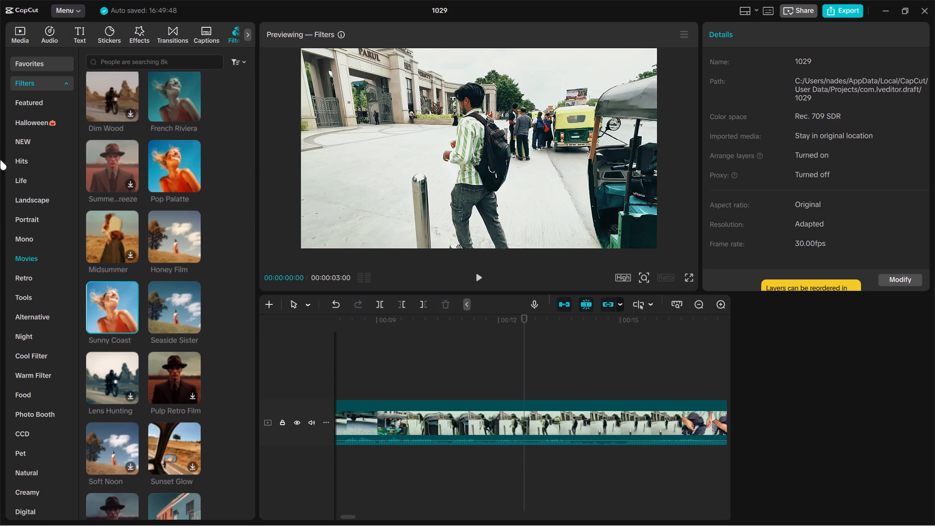
{"action": "scroll", "coordinate": [0, 249], "scroll_direction": "down", "scroll_amount": 2}
{"action": "scroll", "coordinate": [9, 323], "scroll_direction": "down", "scroll_amount": 3}
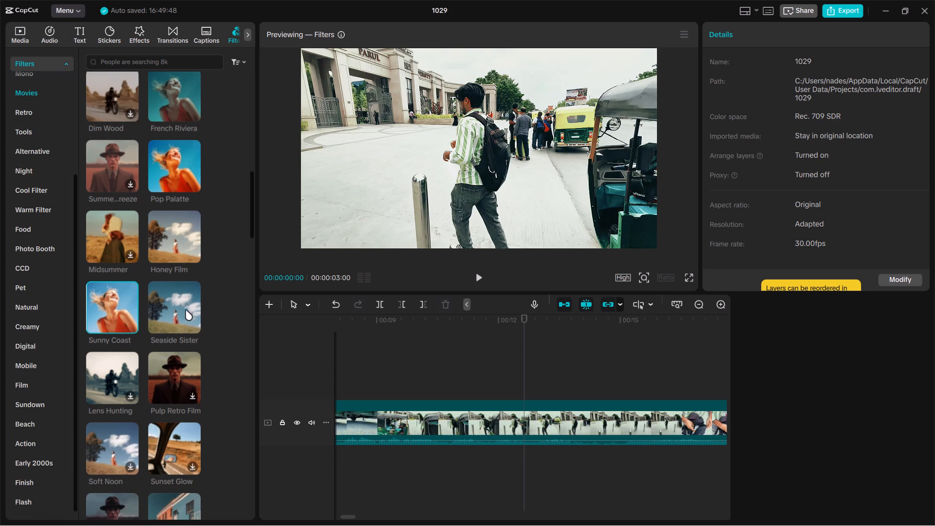
{"action": "scroll", "coordinate": [96, 302], "scroll_direction": "down", "scroll_amount": 3}
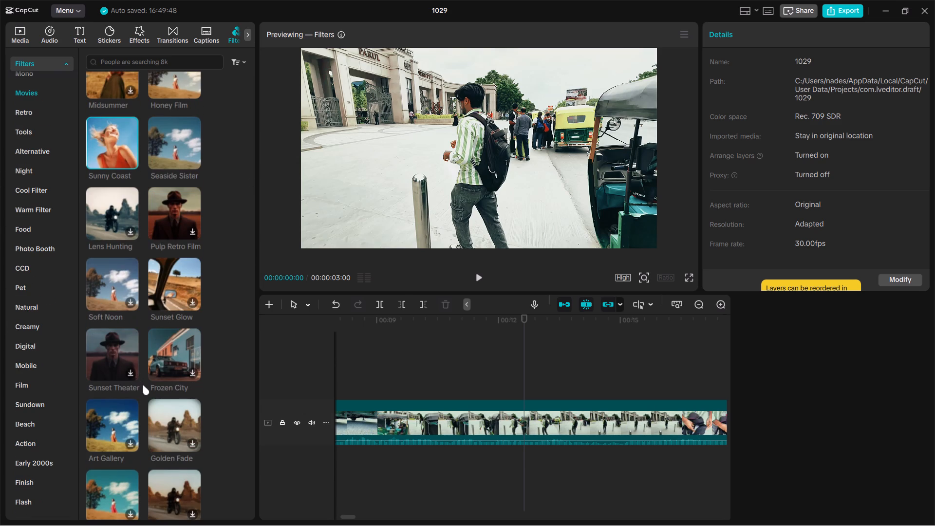
{"action": "left_click", "coordinate": [111, 414]}
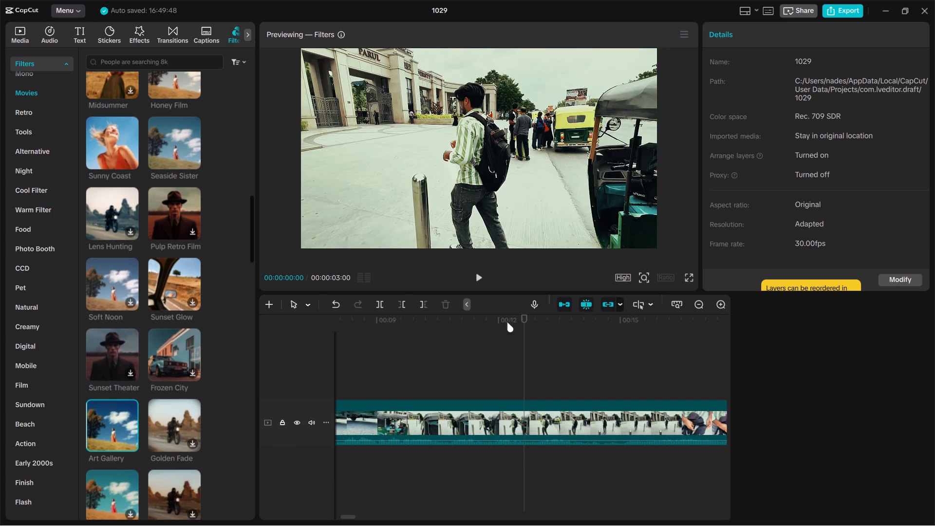
{"action": "left_click", "coordinate": [103, 413]}
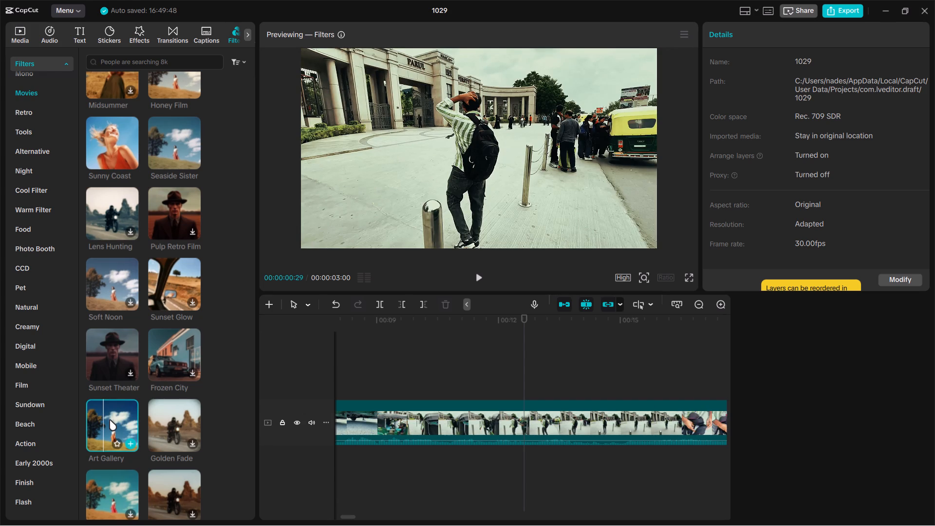
{"action": "left_click", "coordinate": [104, 425]}
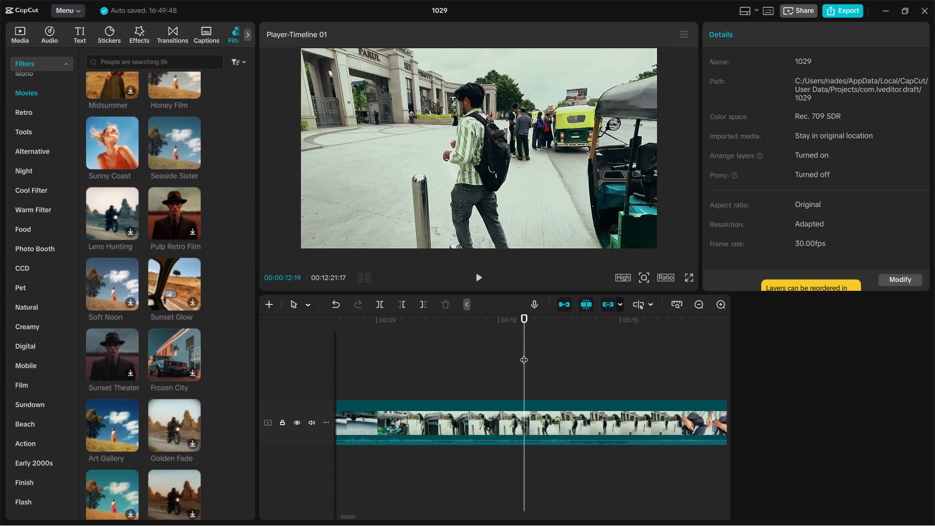
Move the playhead back to 00:00:11:07 and preview the Art Gallery filter from that frame.
{"action": "left_click_drag", "start_coordinate": [518, 352], "coordinate": [469, 366]}
{"action": "left_click_drag", "start_coordinate": [524, 315], "coordinate": [467, 344]}
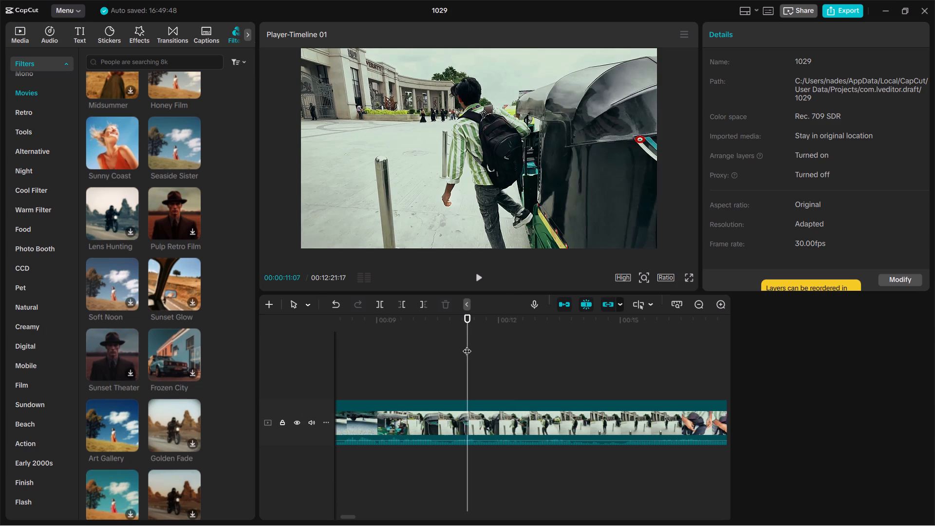
{"action": "left_click", "coordinate": [108, 414]}
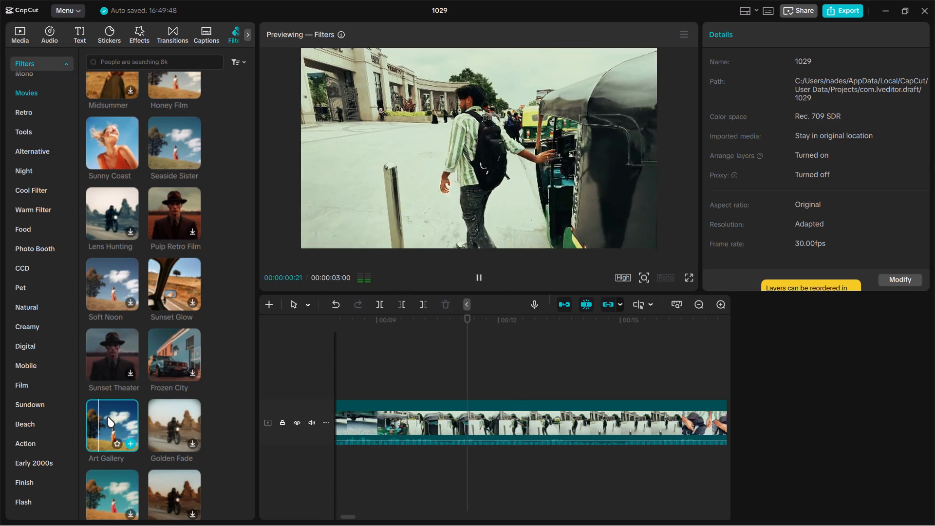
Preview the Pastel Pink, Golden Fade, Dim Light and Honey Film filters on the video.
{"action": "left_click", "coordinate": [106, 473]}
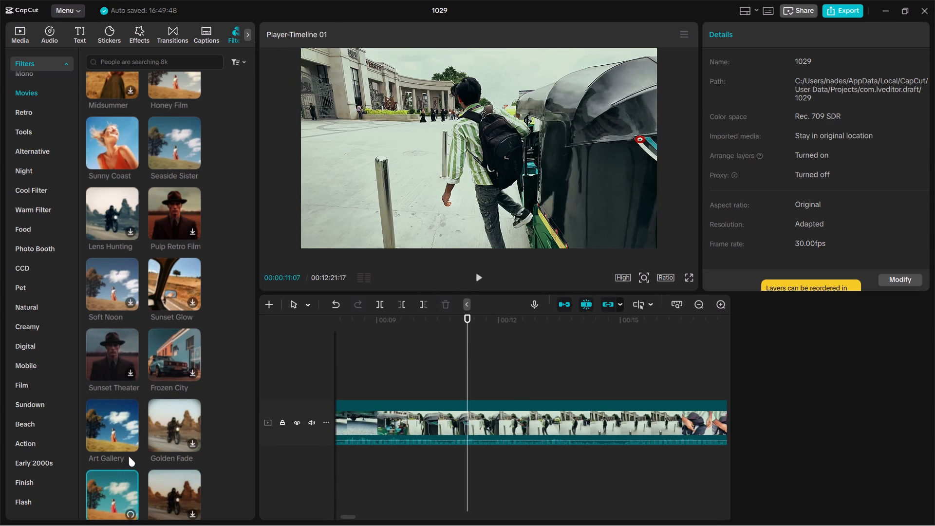
{"action": "scroll", "coordinate": [129, 456], "scroll_direction": "down", "scroll_amount": 1}
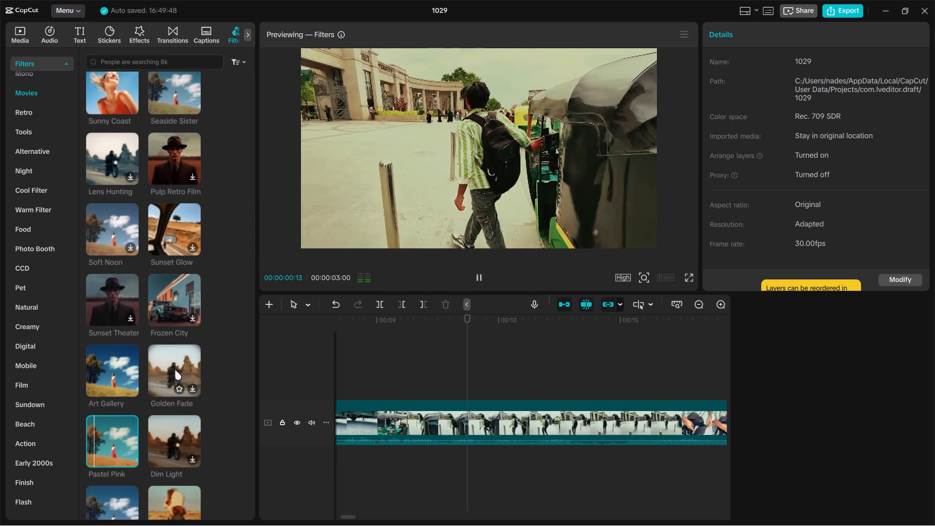
{"action": "left_click", "coordinate": [169, 362]}
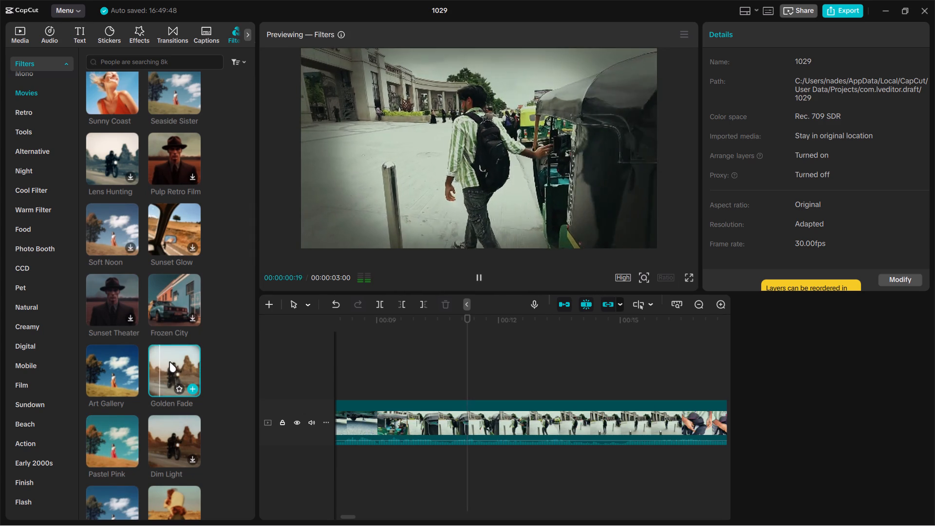
{"action": "scroll", "coordinate": [139, 402], "scroll_direction": "down", "scroll_amount": 1}
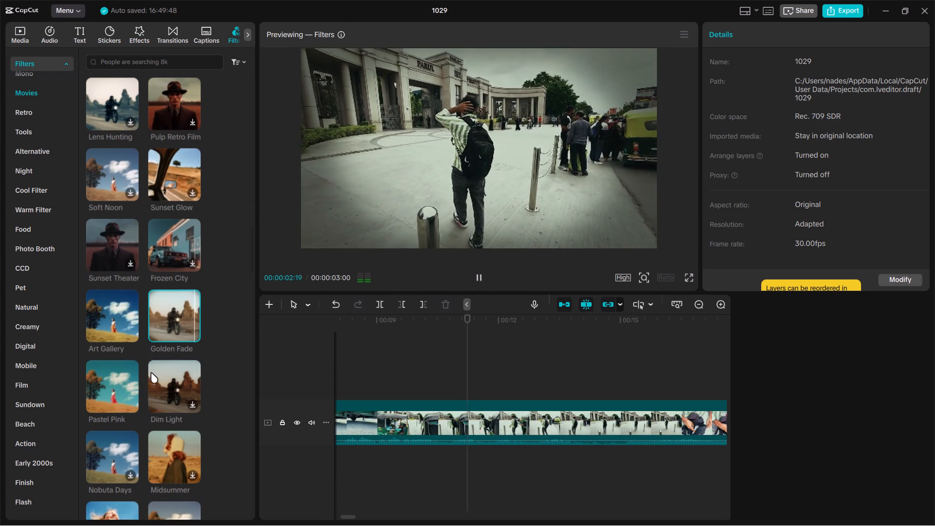
{"action": "left_click", "coordinate": [165, 376]}
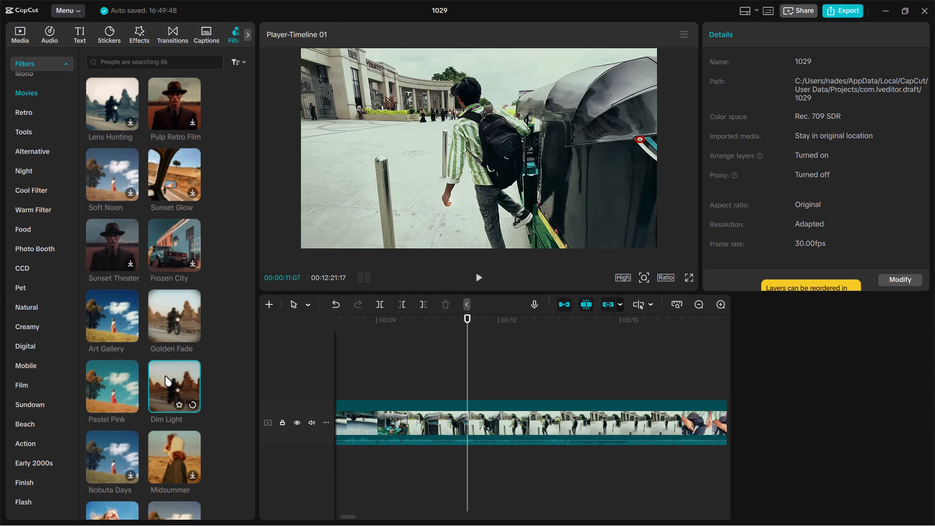
{"action": "scroll", "coordinate": [165, 376], "scroll_direction": "down", "scroll_amount": 2}
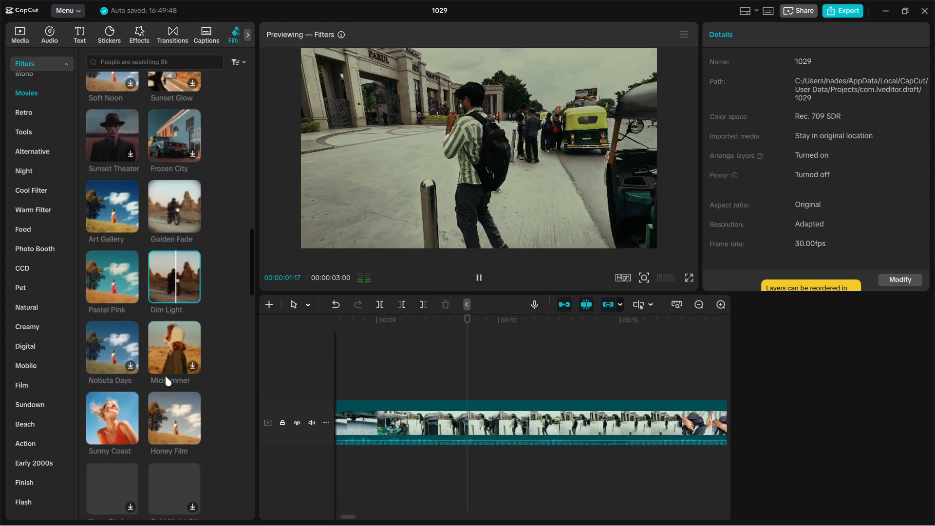
{"action": "scroll", "coordinate": [163, 359], "scroll_direction": "down", "scroll_amount": 1}
{"action": "left_click", "coordinate": [163, 359]}
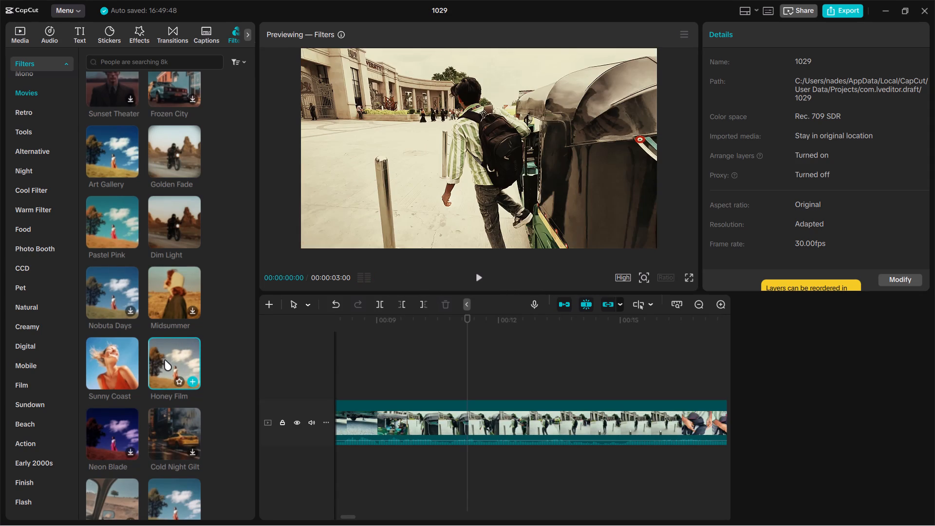
Preview the French Sun filter further down the Movies category and compare it with Art Gallery.
{"action": "scroll", "coordinate": [165, 360], "scroll_direction": "down", "scroll_amount": 1}
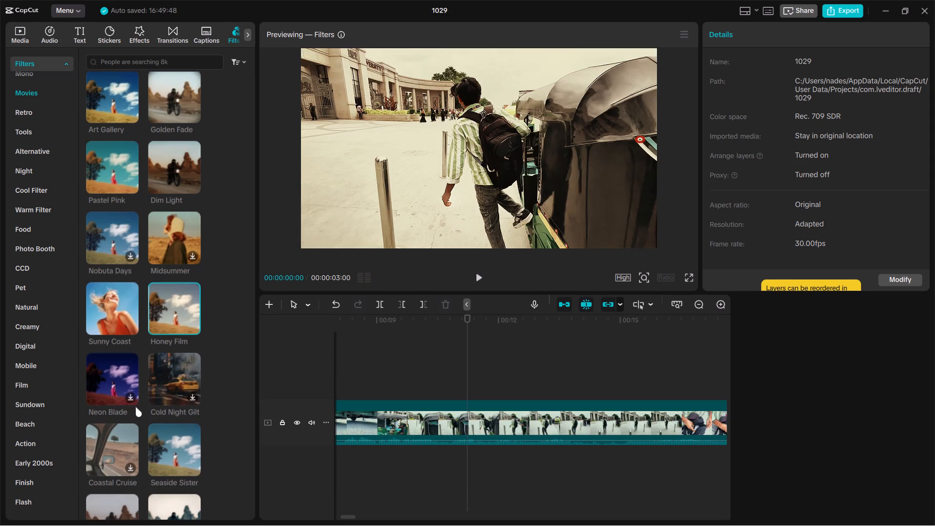
{"action": "scroll", "coordinate": [135, 404], "scroll_direction": "down", "scroll_amount": 3}
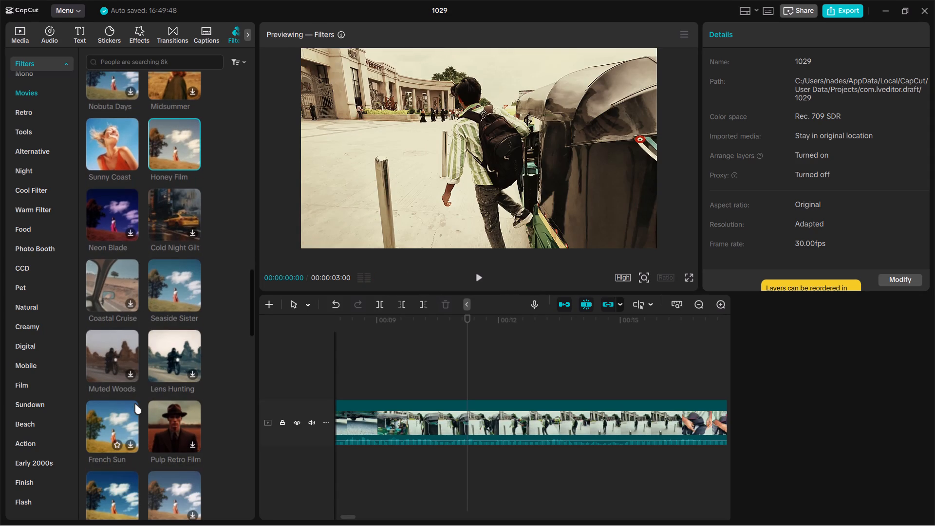
{"action": "left_click", "coordinate": [90, 410]}
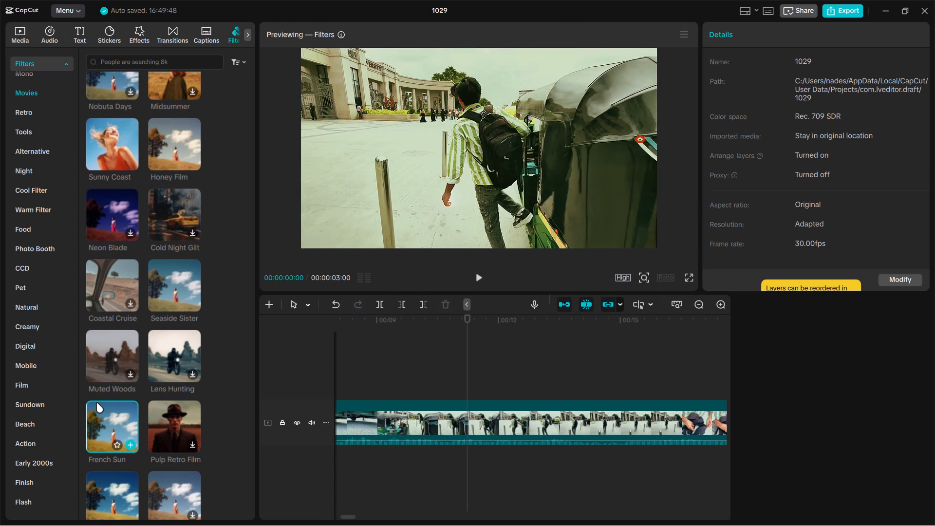
{"action": "scroll", "coordinate": [102, 402], "scroll_direction": "down", "scroll_amount": 1}
{"action": "left_click", "coordinate": [119, 424]}
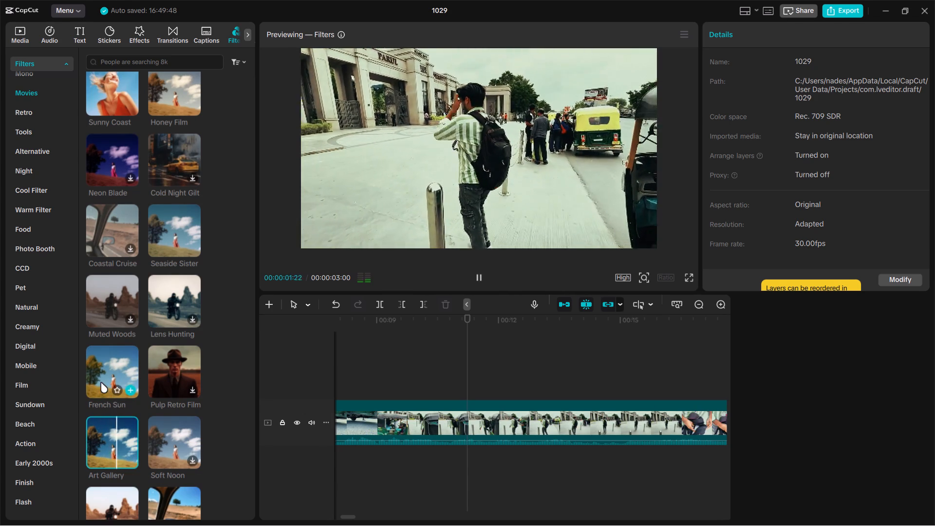
{"action": "left_click", "coordinate": [101, 362]}
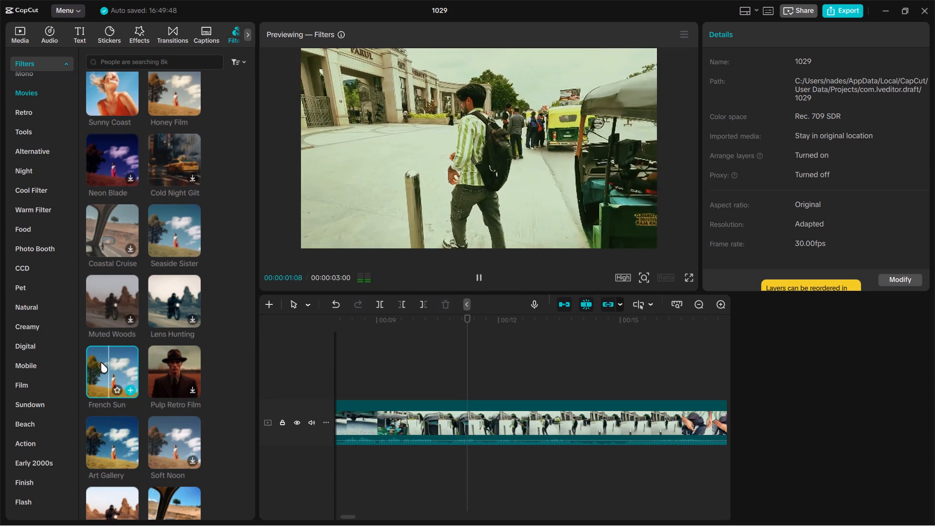
{"action": "scroll", "coordinate": [101, 362], "scroll_direction": "down", "scroll_amount": 1}
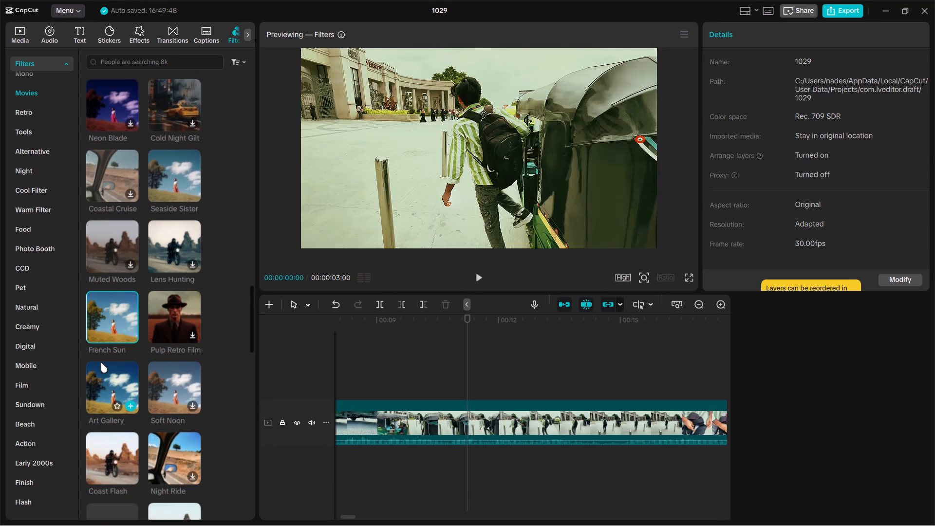
Preview the Coast Flash filter from the Movies category and compare it with French Sun on the video.
{"action": "scroll", "coordinate": [101, 362], "scroll_direction": "down", "scroll_amount": 2}
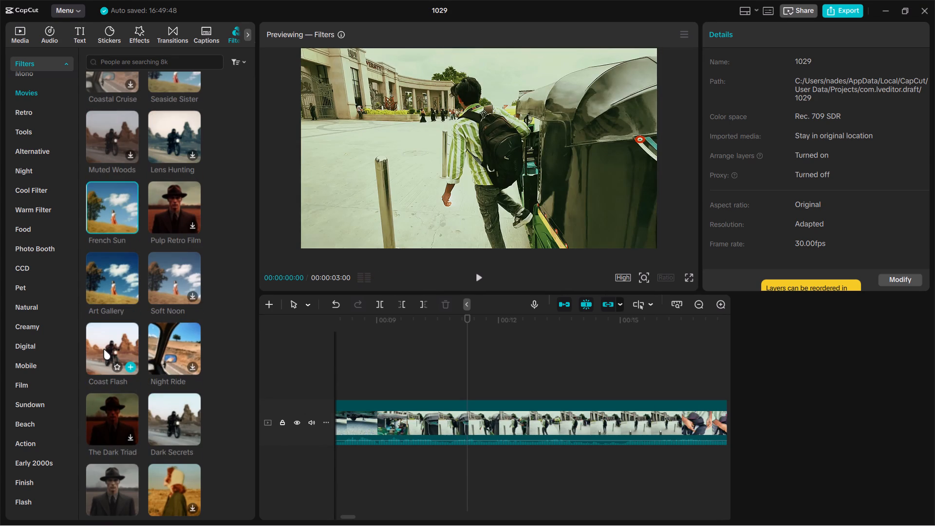
{"action": "left_click", "coordinate": [104, 349]}
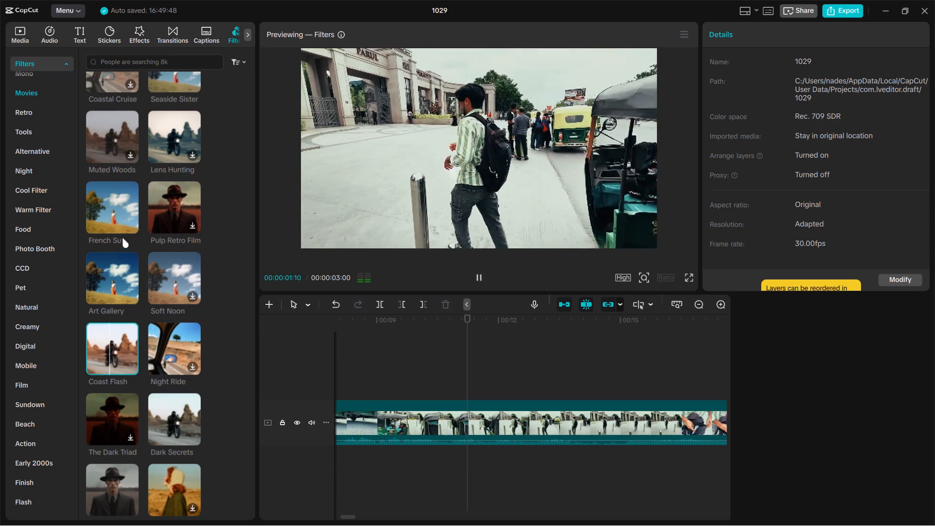
{"action": "left_click", "coordinate": [117, 202]}
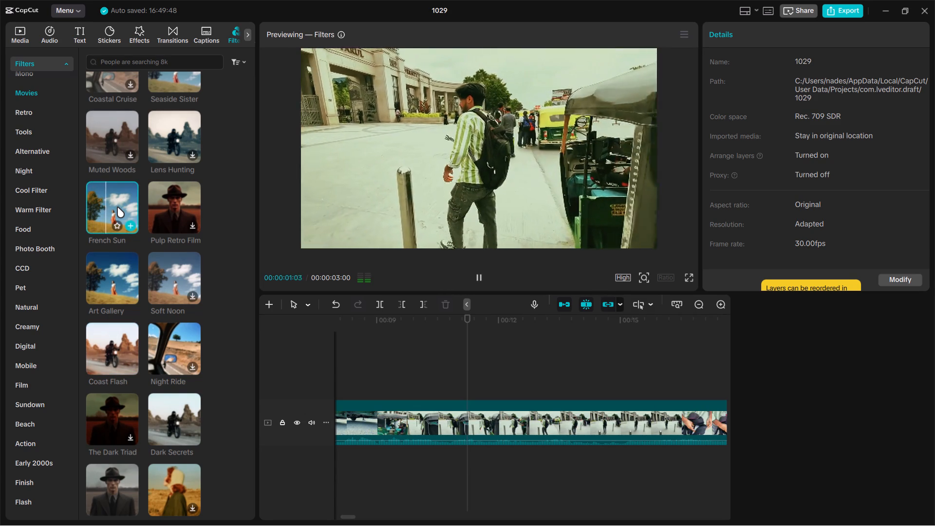
Add the French Sun filter above the video from about 00:00:09 and set its intensity to 41.
{"action": "left_click_drag", "start_coordinate": [117, 207], "coordinate": [383, 390]}
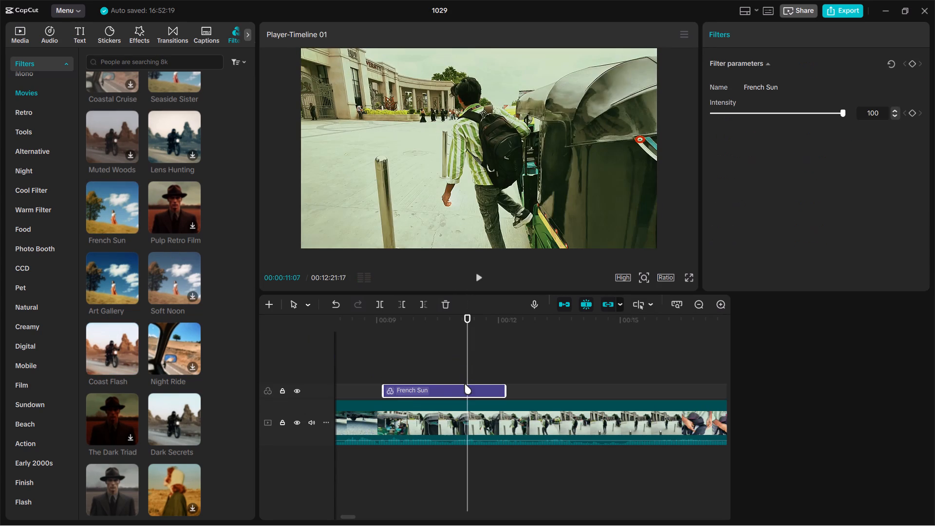
{"action": "left_click_drag", "start_coordinate": [841, 111], "coordinate": [748, 195]}
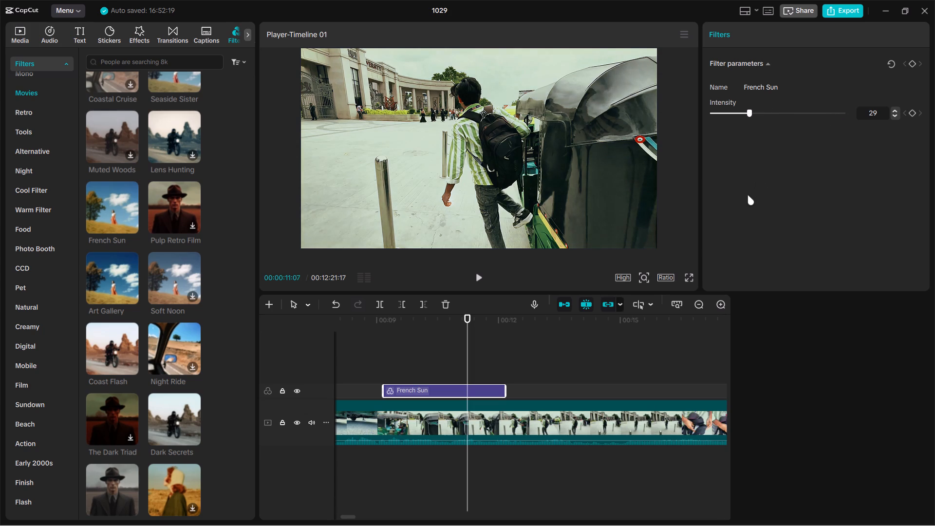
{"action": "left_click_drag", "start_coordinate": [748, 195], "coordinate": [764, 205]}
{"action": "left_click", "coordinate": [693, 276]}
Extend the start of the French Sun filter back to the very beginning of the 1028 (1) video.
{"action": "left_click_drag", "start_coordinate": [383, 390], "coordinate": [328, 390]}
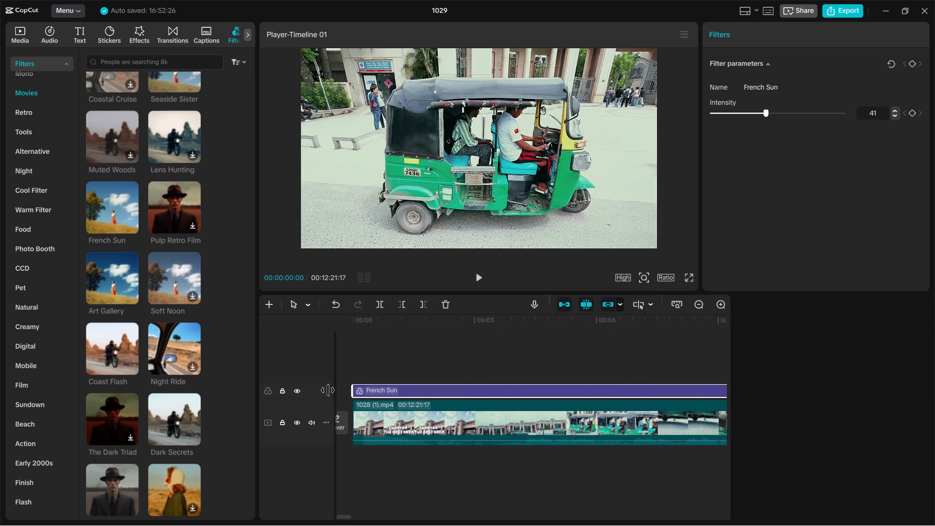
{"action": "left_click_drag", "start_coordinate": [328, 390], "coordinate": [326, 390]}
Play the filtered video in full screen from 00:00:11:07 to check the French Sun look.
{"action": "left_click", "coordinate": [692, 277]}
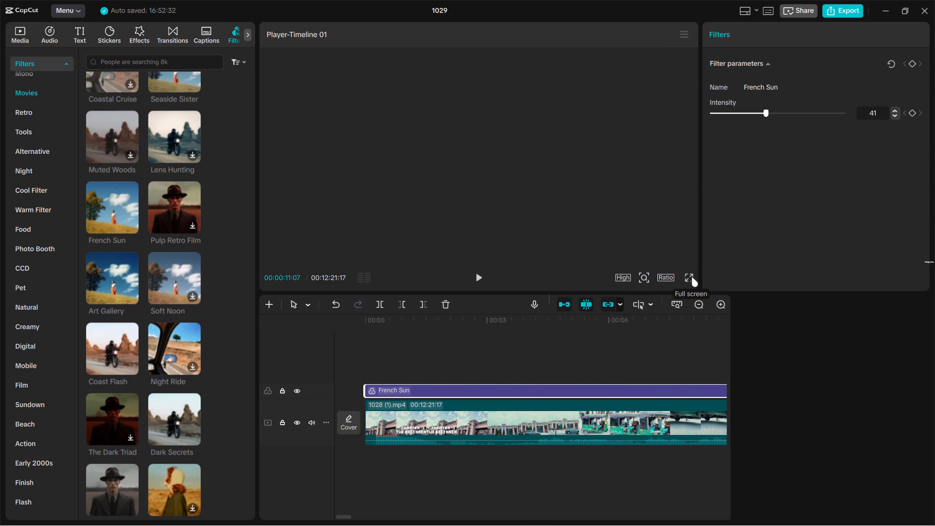
{"action": "key", "text": "space"}
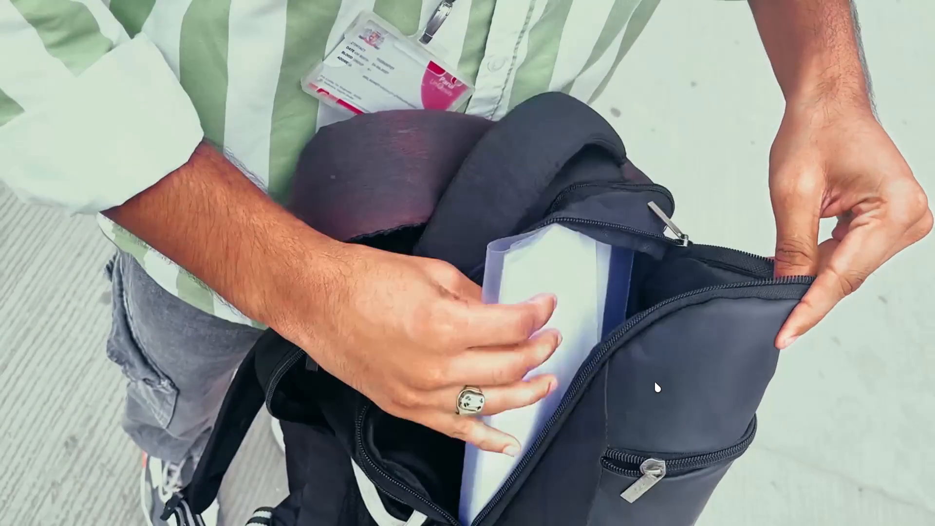
{"action": "key", "text": "space"}
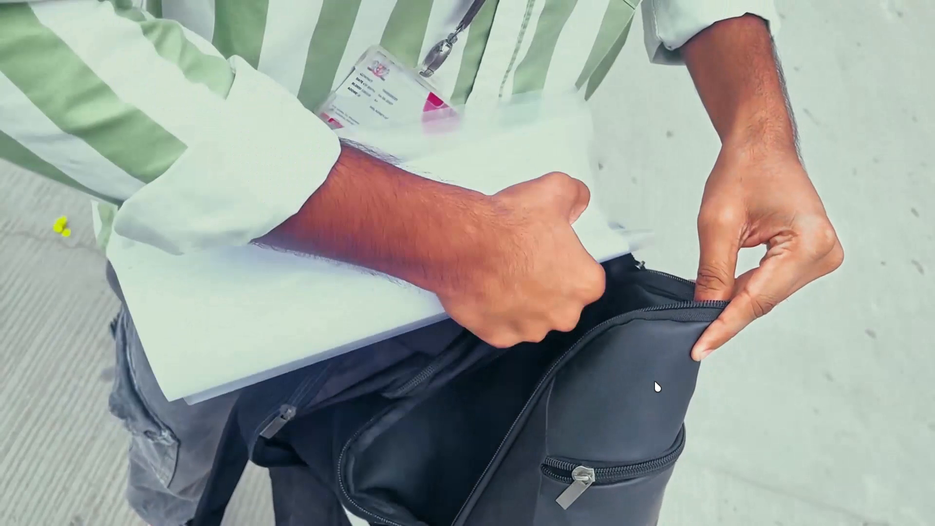
{"action": "key", "text": "space"}
{"action": "left_click", "coordinate": [639, 277]}
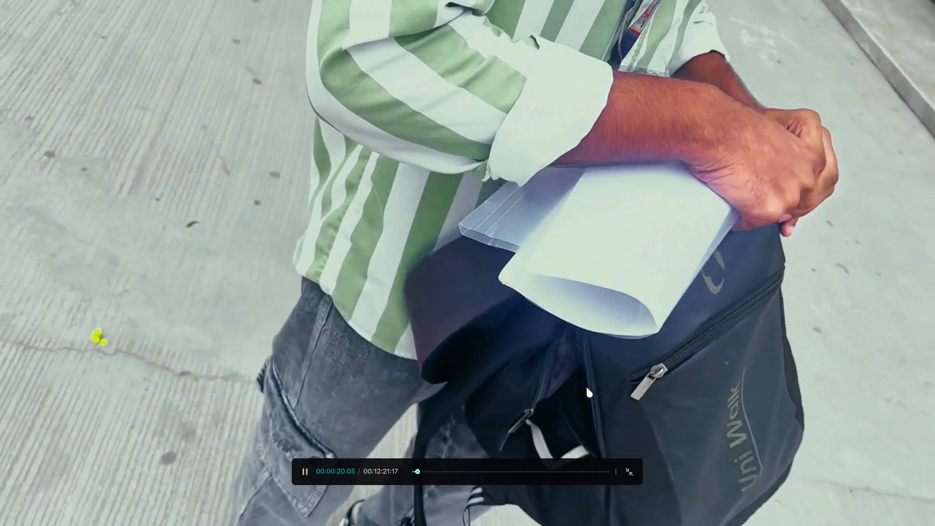
{"action": "left_click", "coordinate": [625, 467]}
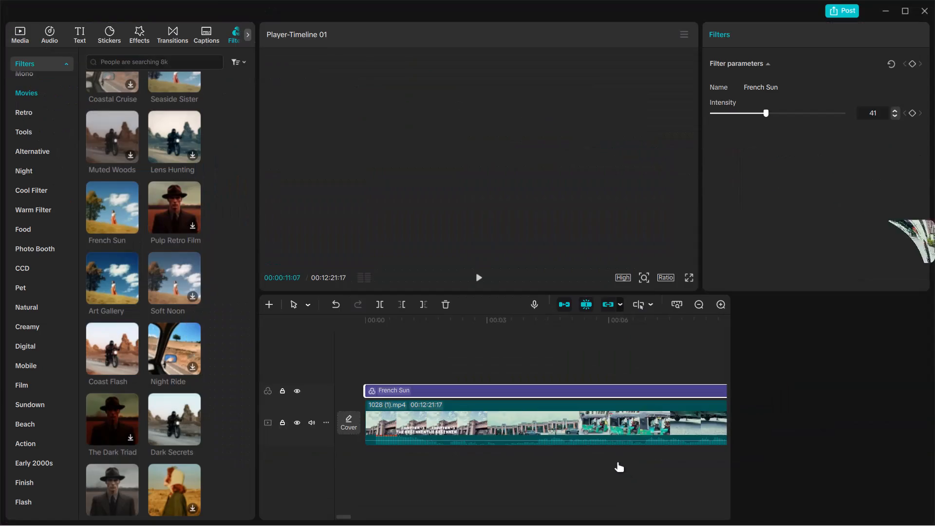
{"action": "key", "text": "space"}
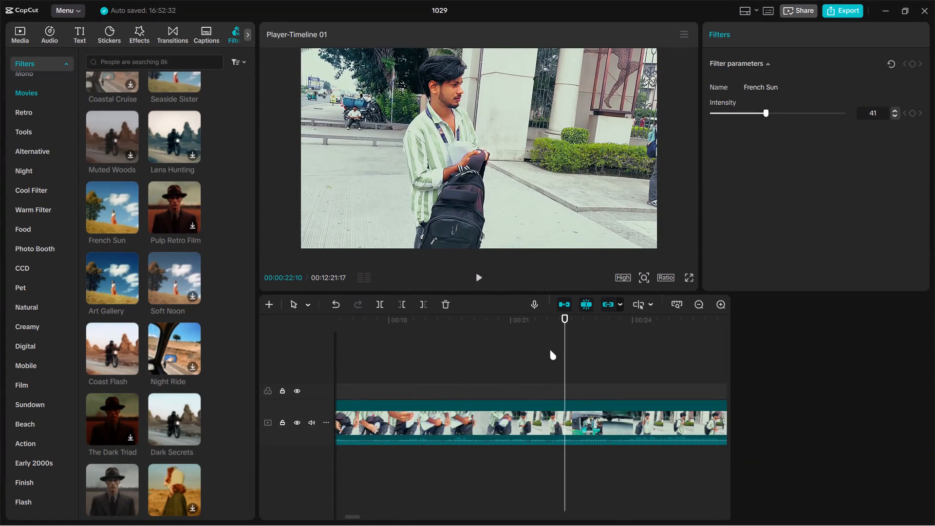
Extend the end of the French Sun filter over the video to about 01:37.
{"action": "left_click_drag", "start_coordinate": [570, 344], "coordinate": [547, 350]}
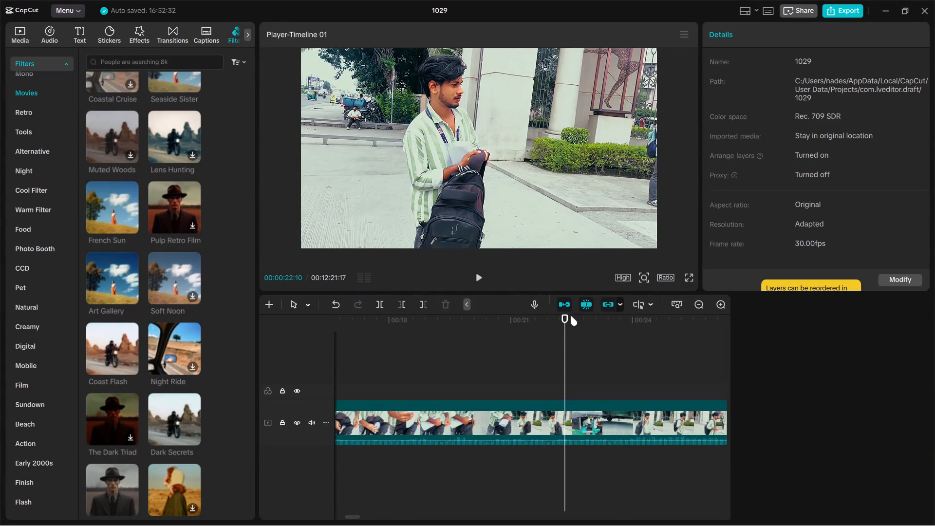
{"action": "left_click_drag", "start_coordinate": [563, 316], "coordinate": [363, 414]}
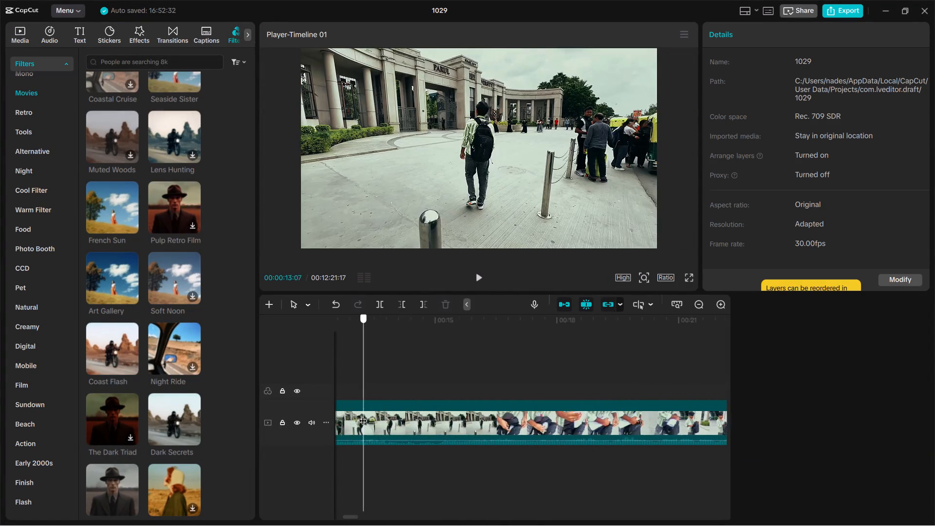
{"action": "left_click_drag", "start_coordinate": [363, 414], "coordinate": [519, 404]}
{"action": "left_click", "coordinate": [580, 393]}
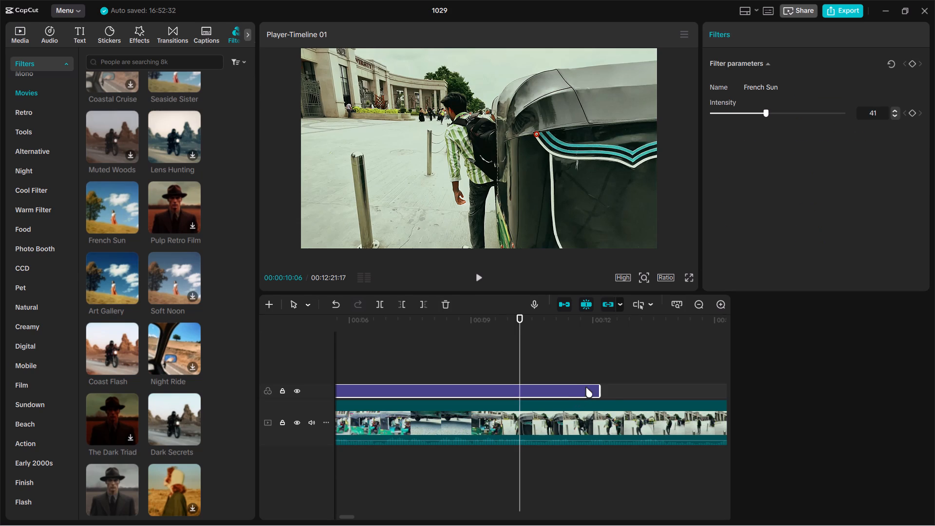
{"action": "left_click_drag", "start_coordinate": [598, 391], "coordinate": [720, 385]}
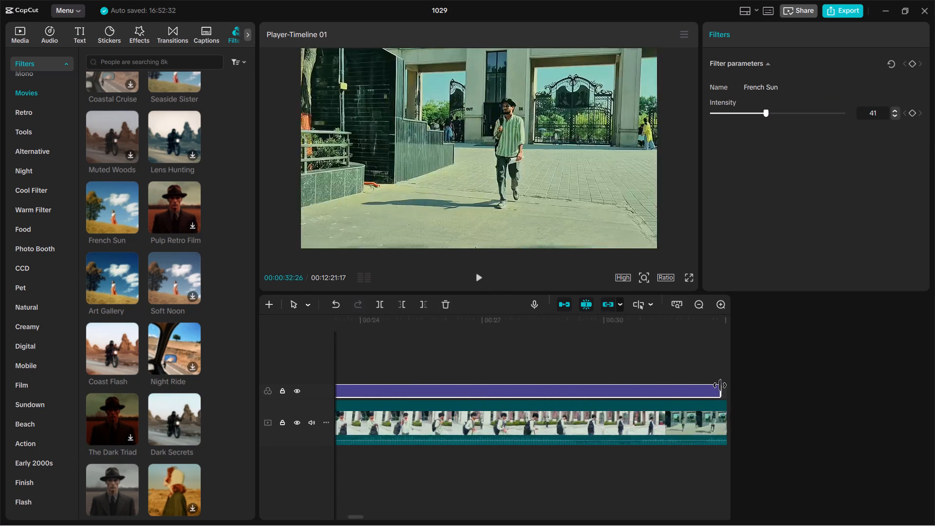
{"action": "left_click_drag", "start_coordinate": [720, 385], "coordinate": [721, 385]}
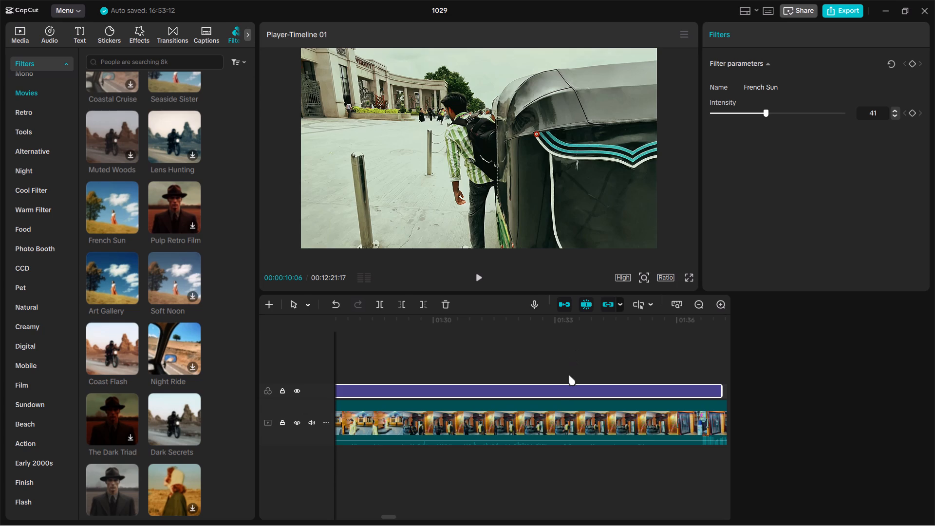
Scrub between about 01:03 and 01:25 to examine how the French Sun filter looks on the indoor and outdoor shots.
{"action": "left_click", "coordinate": [556, 393]}
{"action": "left_click", "coordinate": [538, 376]}
{"action": "left_click_drag", "start_coordinate": [538, 374], "coordinate": [359, 390]}
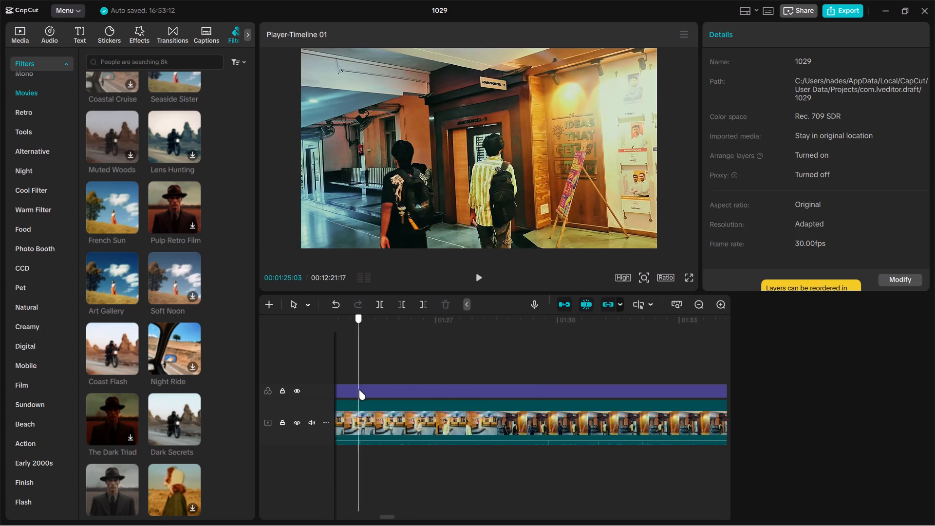
{"action": "left_click_drag", "start_coordinate": [359, 390], "coordinate": [607, 410]}
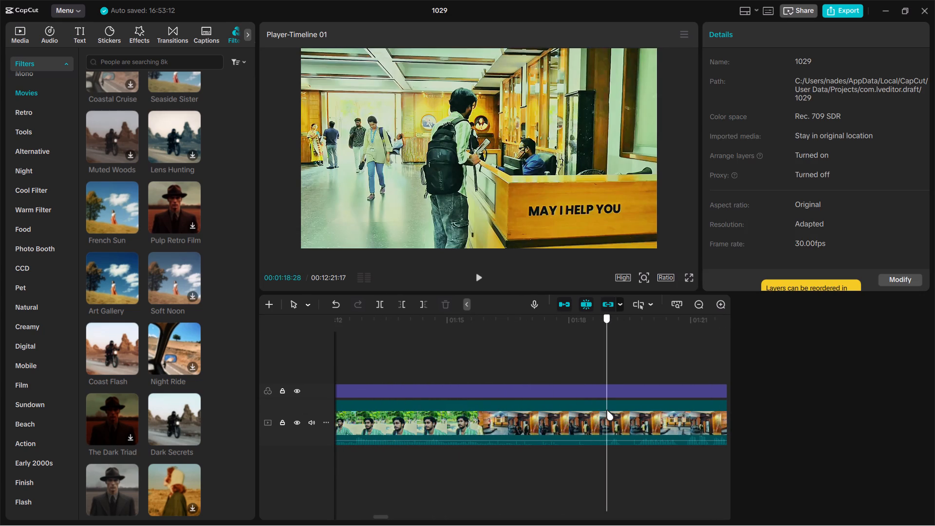
{"action": "left_click_drag", "start_coordinate": [607, 410], "coordinate": [591, 406]}
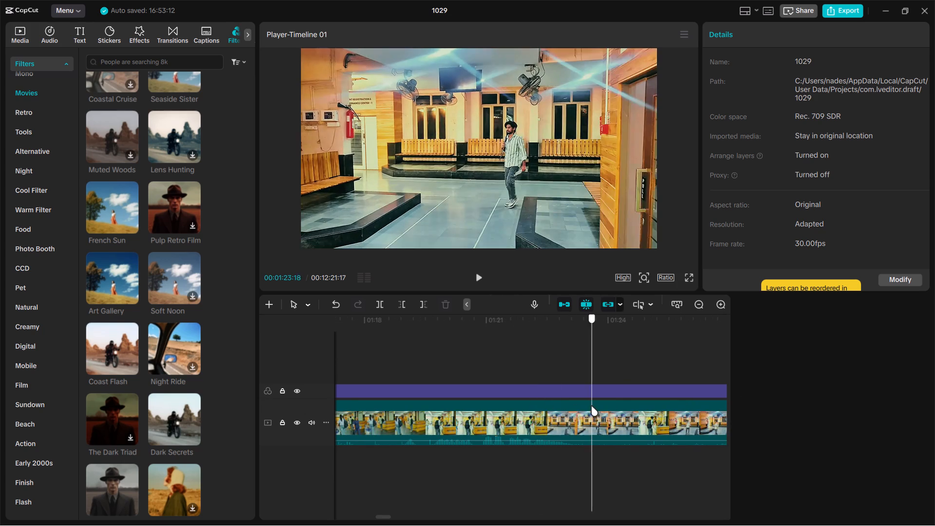
{"action": "left_click_drag", "start_coordinate": [591, 406], "coordinate": [503, 438]}
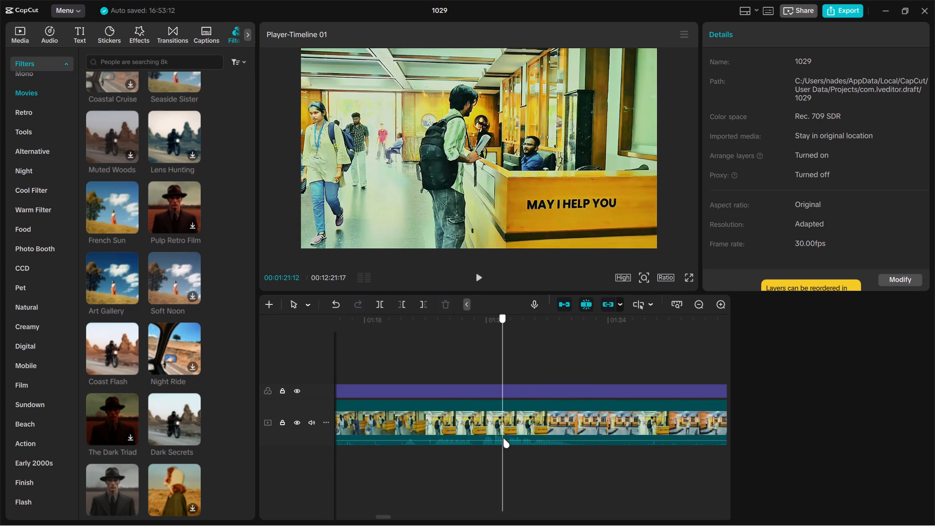
{"action": "left_click_drag", "start_coordinate": [503, 438], "coordinate": [563, 431]}
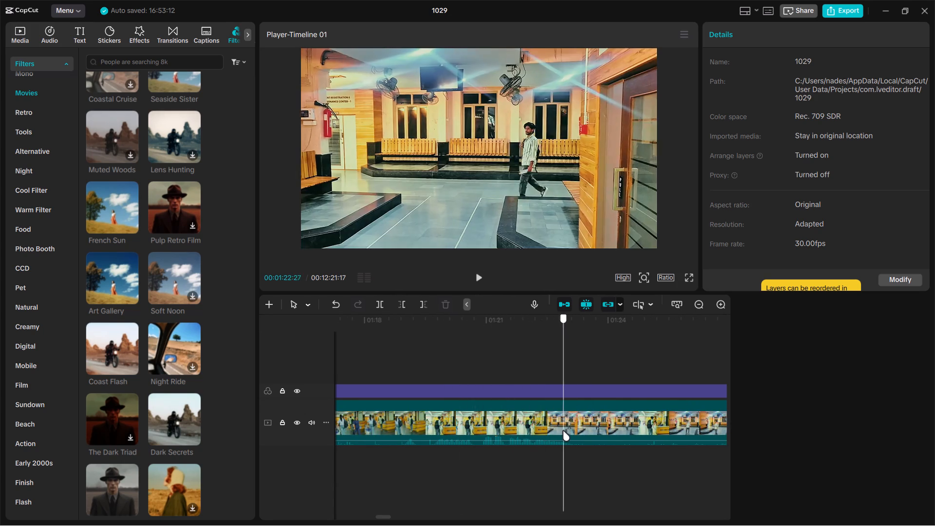
{"action": "left_click_drag", "start_coordinate": [563, 431], "coordinate": [704, 461]}
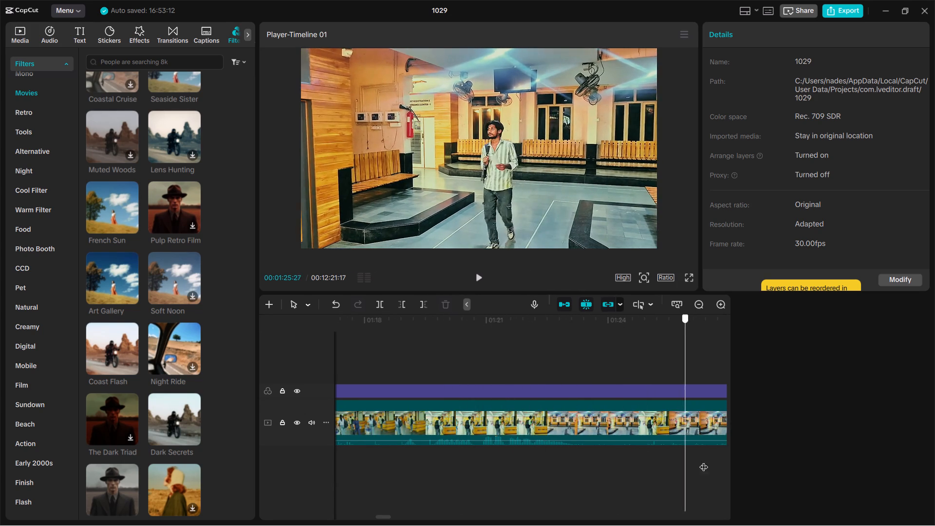
{"action": "left_click_drag", "start_coordinate": [704, 461], "coordinate": [84, 453]}
{"action": "left_click_drag", "start_coordinate": [75, 451], "coordinate": [82, 453]}
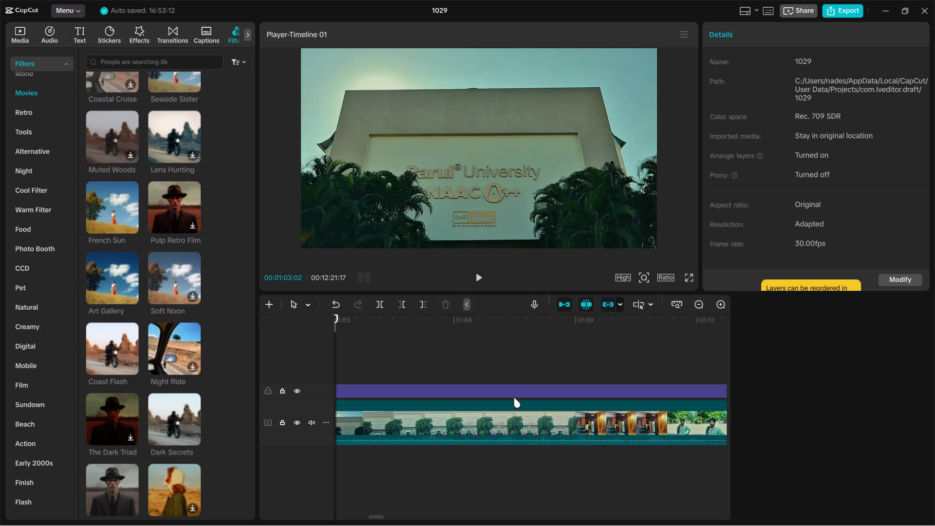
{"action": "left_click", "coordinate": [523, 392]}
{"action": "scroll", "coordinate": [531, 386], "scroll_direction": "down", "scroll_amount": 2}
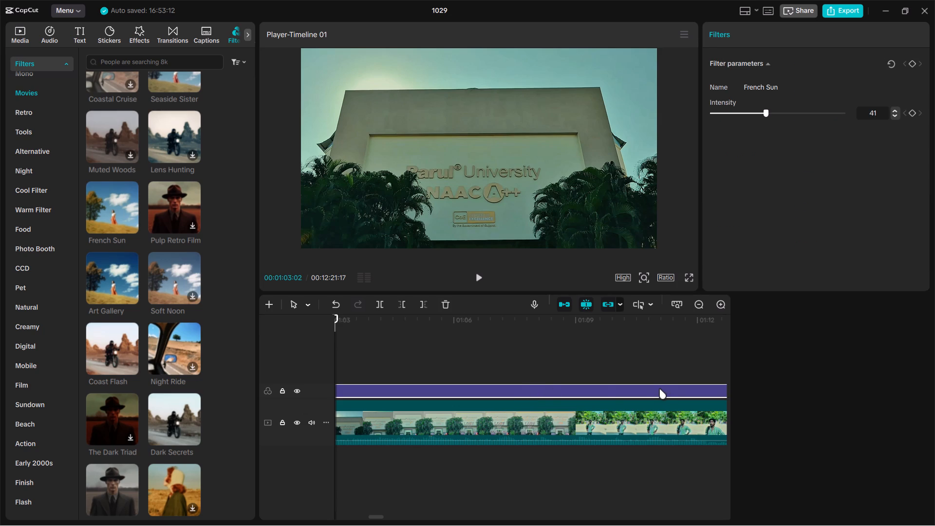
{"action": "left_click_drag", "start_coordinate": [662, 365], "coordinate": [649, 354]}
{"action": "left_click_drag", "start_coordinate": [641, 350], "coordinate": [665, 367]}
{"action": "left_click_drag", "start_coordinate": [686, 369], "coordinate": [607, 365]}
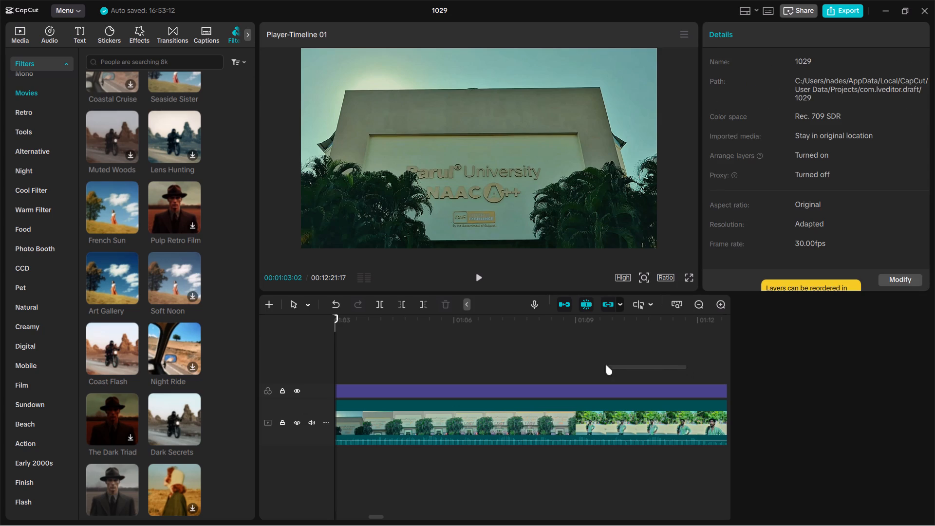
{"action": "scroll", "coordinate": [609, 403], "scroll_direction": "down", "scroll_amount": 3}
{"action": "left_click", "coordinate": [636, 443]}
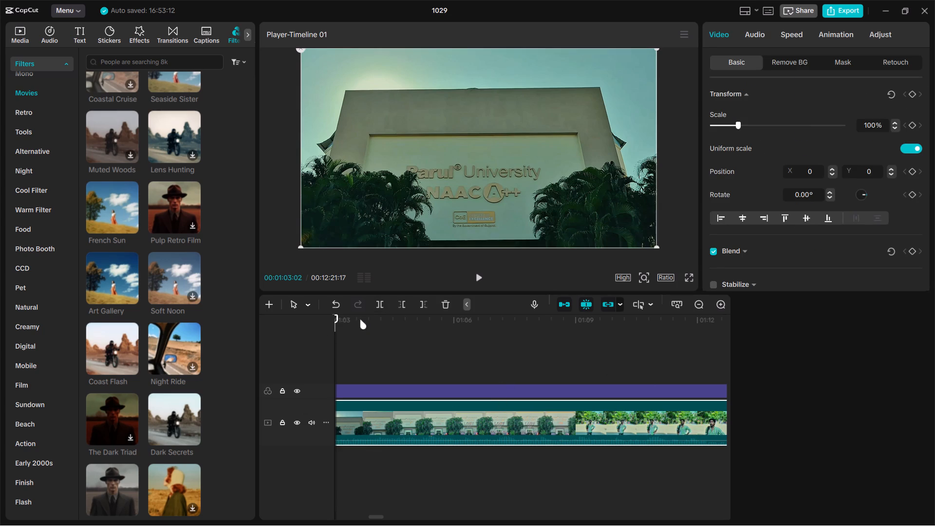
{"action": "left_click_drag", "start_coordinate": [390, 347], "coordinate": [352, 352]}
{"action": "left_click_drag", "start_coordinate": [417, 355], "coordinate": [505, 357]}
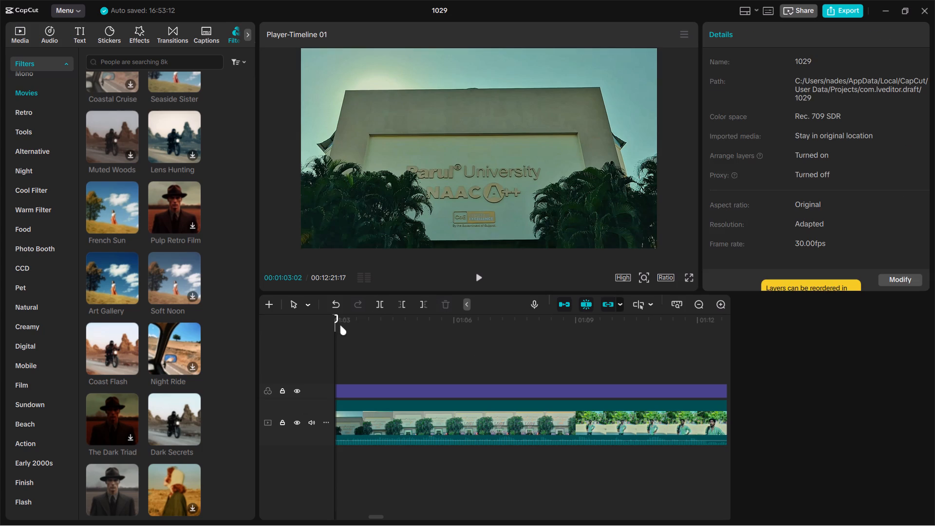
Extend the end of the French Sun filter from about 01:37 to past the end of the video, at about 13:04.
{"action": "left_click_drag", "start_coordinate": [338, 317], "coordinate": [671, 351]}
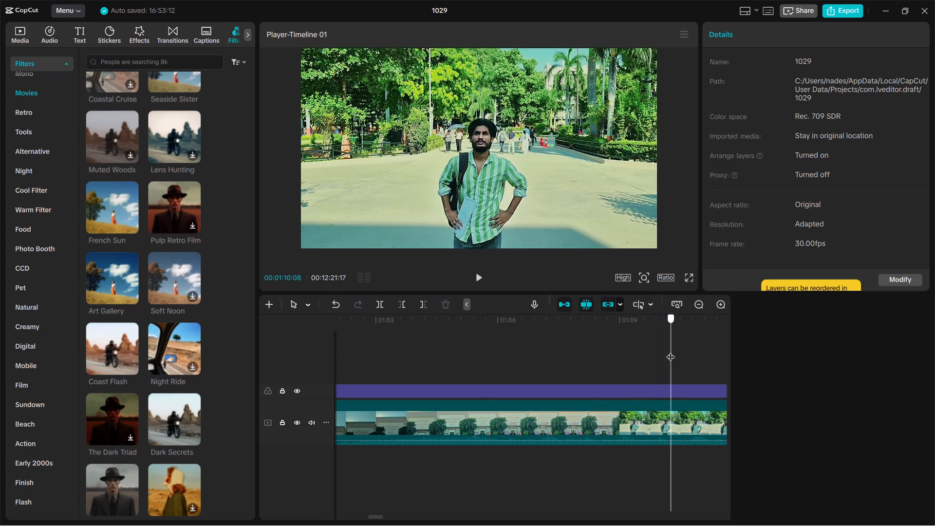
{"action": "left_click_drag", "start_coordinate": [671, 351], "coordinate": [650, 394]}
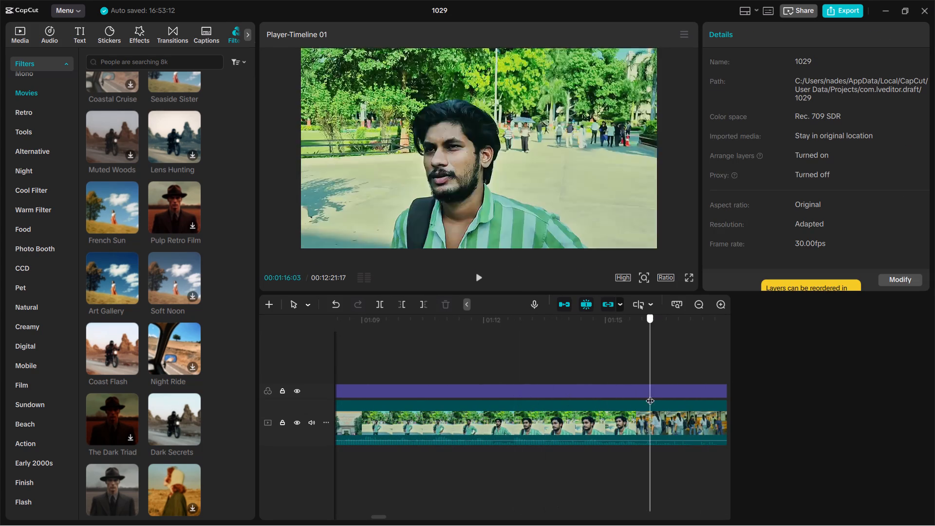
{"action": "left_click_drag", "start_coordinate": [650, 394], "coordinate": [696, 403]}
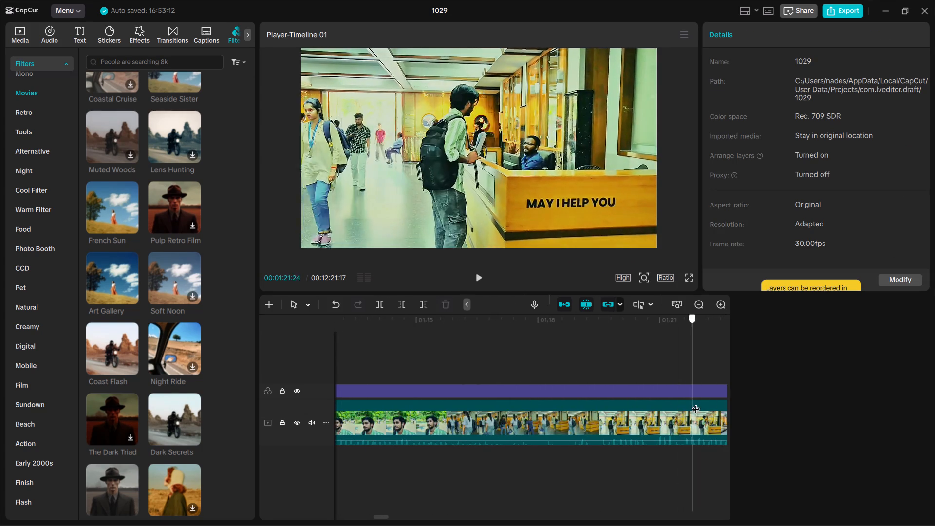
{"action": "left_click_drag", "start_coordinate": [696, 403], "coordinate": [663, 424]}
{"action": "left_click", "coordinate": [507, 383]}
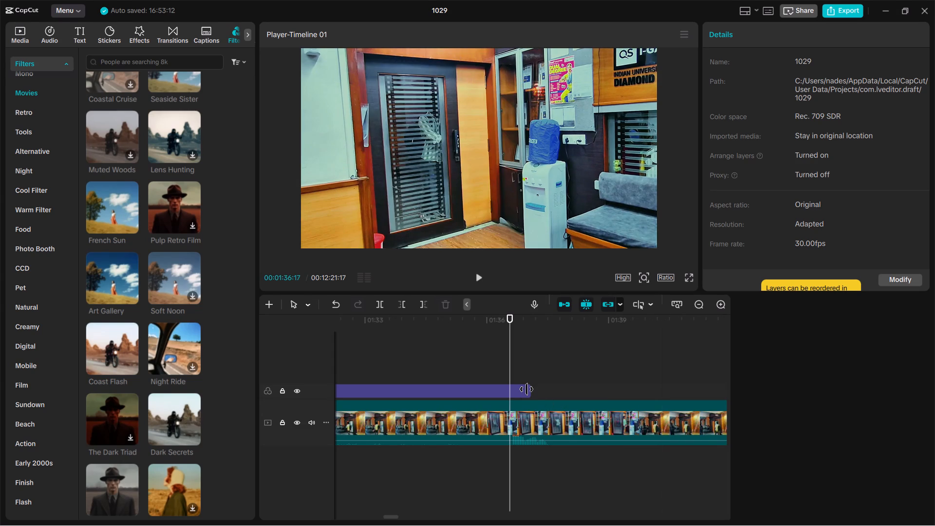
{"action": "left_click", "coordinate": [530, 392]}
{"action": "left_click_drag", "start_coordinate": [530, 392], "coordinate": [817, 388]}
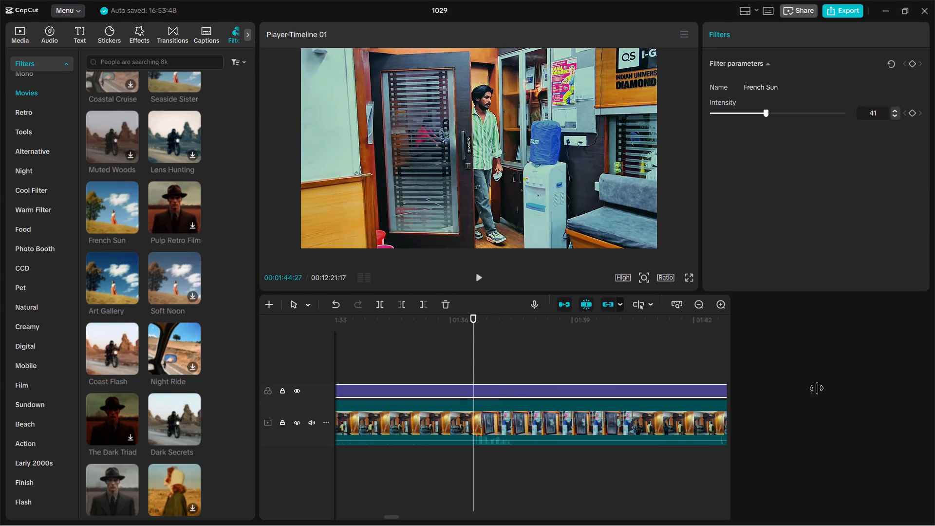
{"action": "left_click_drag", "start_coordinate": [817, 388], "coordinate": [850, 382]}
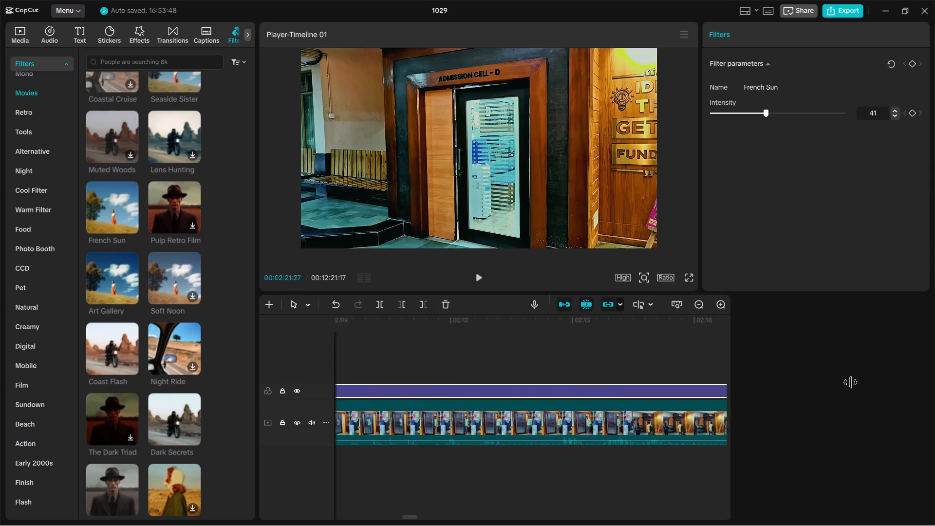
{"action": "left_click_drag", "start_coordinate": [850, 382], "coordinate": [866, 382]}
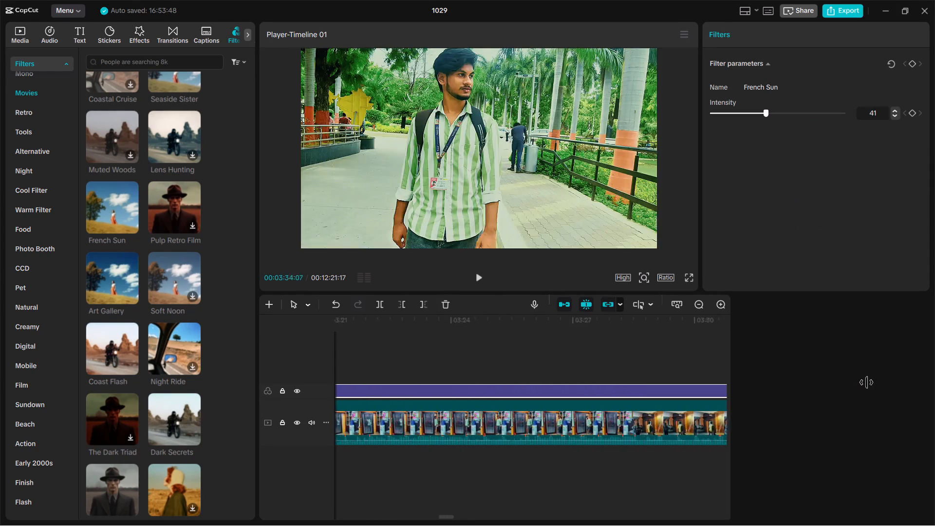
{"action": "left_click_drag", "start_coordinate": [866, 382], "coordinate": [934, 382]}
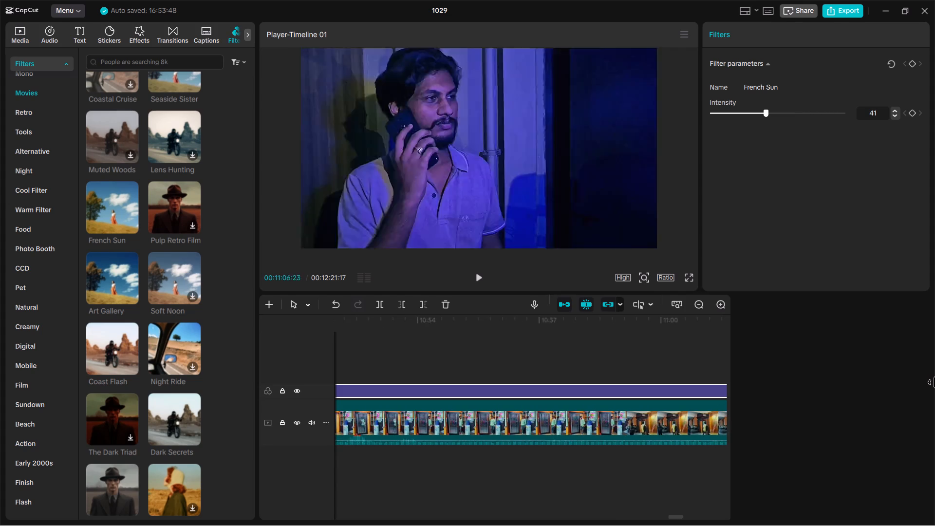
{"action": "left_click_drag", "start_coordinate": [934, 382], "coordinate": [934, 383]}
{"action": "left_click", "coordinate": [692, 384]}
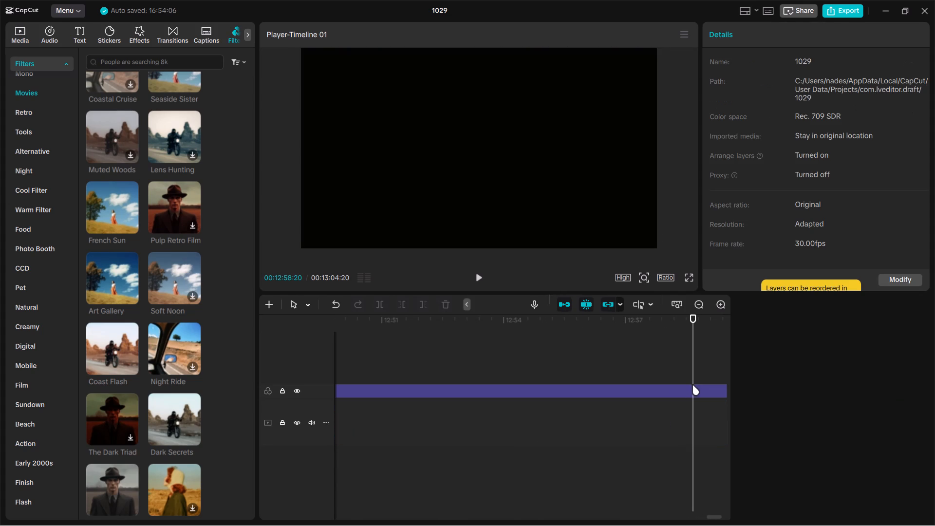
Split the French Sun filter at the video's end, 00:12:21:17, and delete the excess part beyond it.
{"action": "left_click_drag", "start_coordinate": [692, 326], "coordinate": [336, 418]}
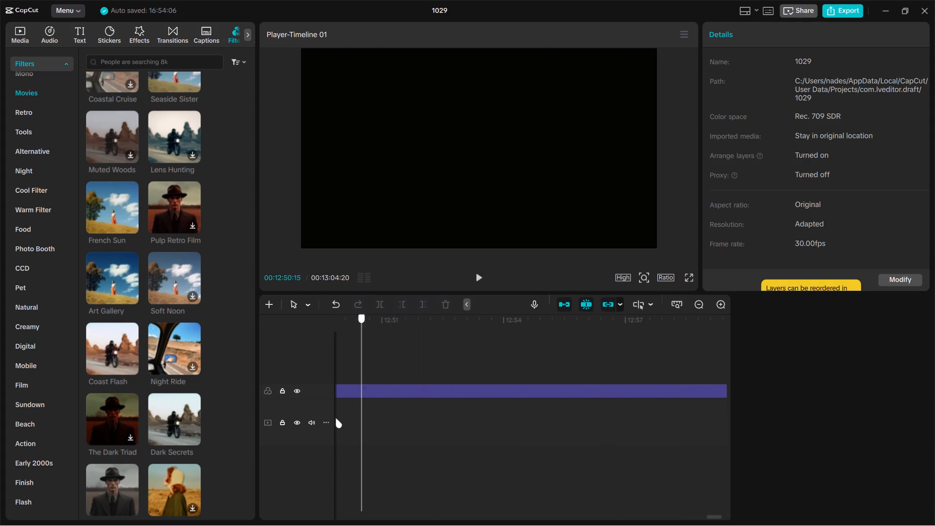
{"action": "left_click_drag", "start_coordinate": [336, 418], "coordinate": [765, 439]}
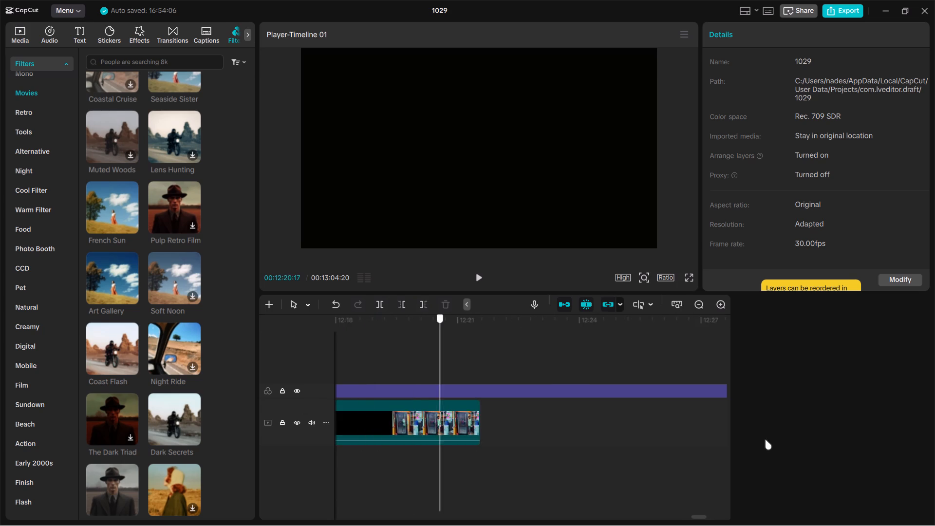
{"action": "left_click_drag", "start_coordinate": [765, 439], "coordinate": [489, 398]}
{"action": "left_click", "coordinate": [502, 385]}
{"action": "left_click_drag", "start_coordinate": [490, 362], "coordinate": [353, 409]}
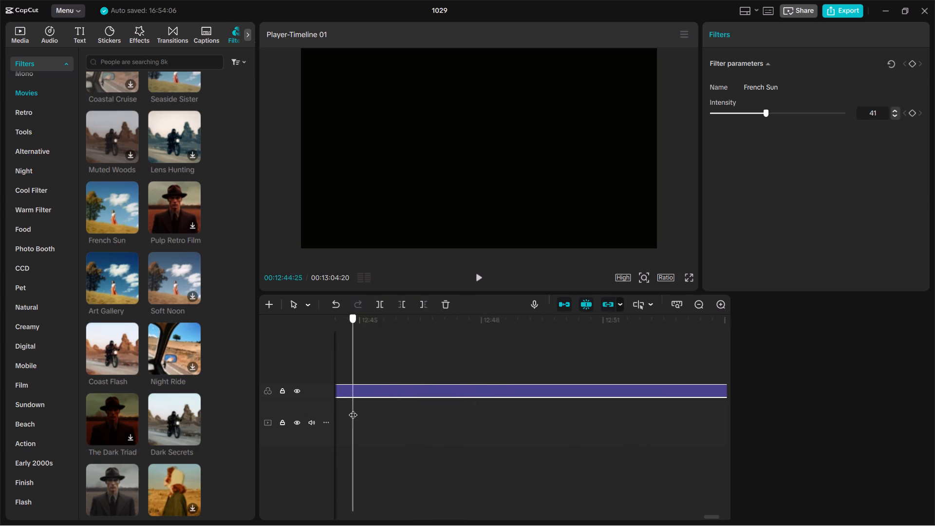
{"action": "left_click_drag", "start_coordinate": [353, 409], "coordinate": [500, 407]}
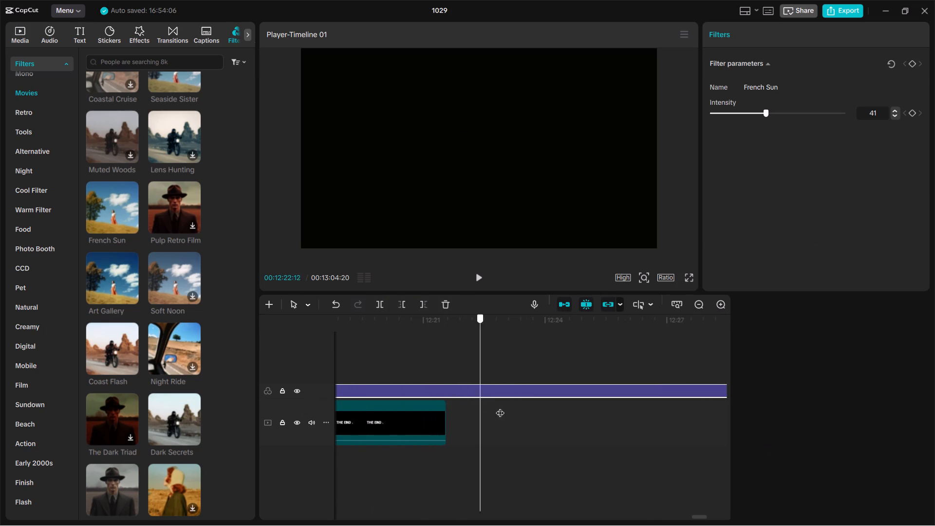
{"action": "left_click_drag", "start_coordinate": [500, 407], "coordinate": [452, 442]}
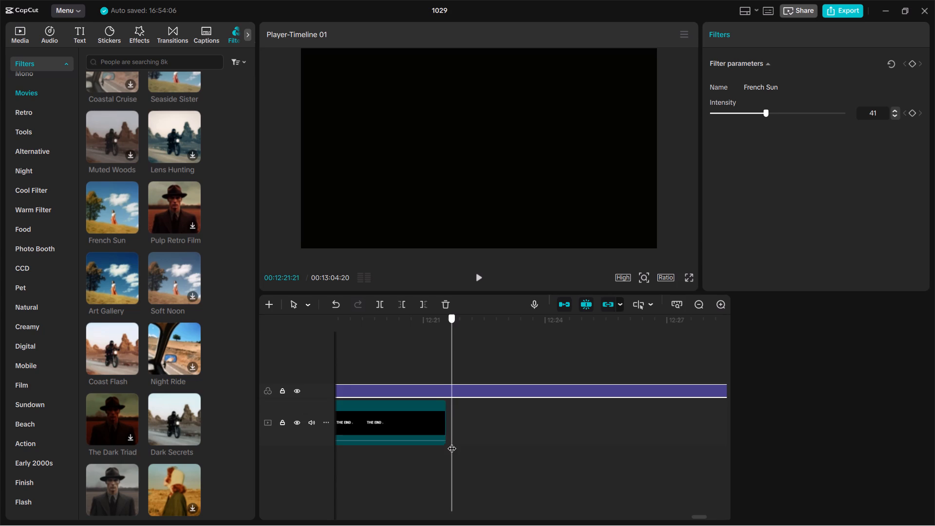
{"action": "left_click_drag", "start_coordinate": [452, 442], "coordinate": [450, 462]}
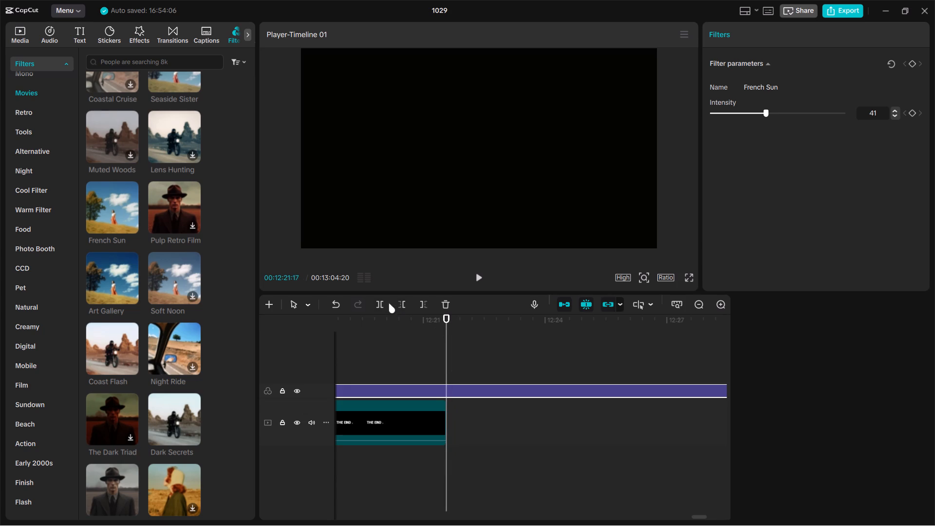
{"action": "left_click", "coordinate": [382, 301]}
{"action": "left_click", "coordinate": [445, 301]}
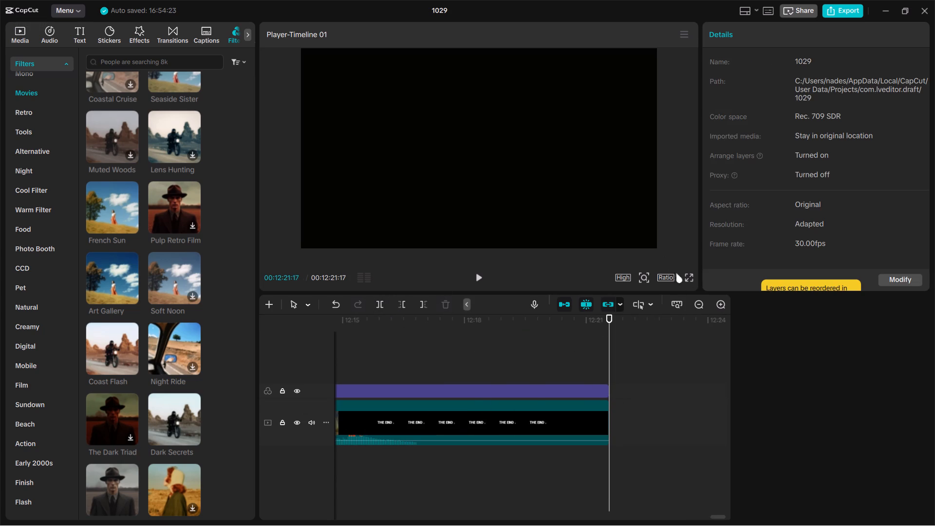
Play the filtered video in full screen from near its beginning to about 00:48 to check the French Sun look.
{"action": "left_click", "coordinate": [690, 282]}
{"action": "left_click", "coordinate": [690, 273]}
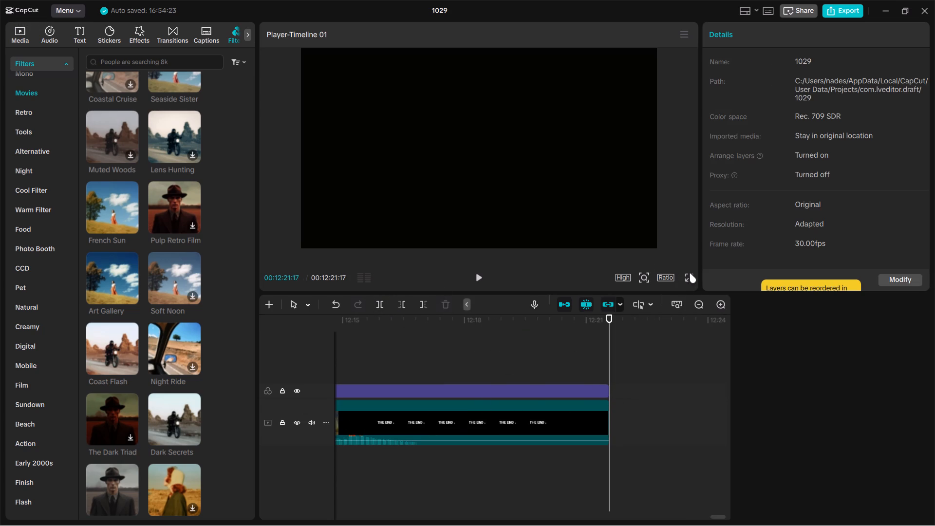
{"action": "left_click", "coordinate": [690, 273]}
{"action": "left_click_drag", "start_coordinate": [690, 273], "coordinate": [686, 282]}
{"action": "left_click_drag", "start_coordinate": [590, 356], "coordinate": [562, 357]}
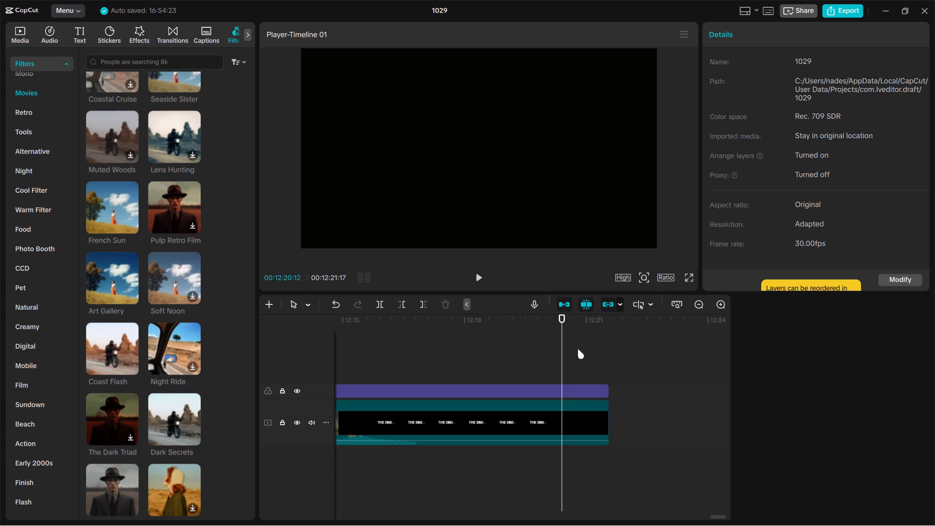
{"action": "left_click", "coordinate": [686, 276]}
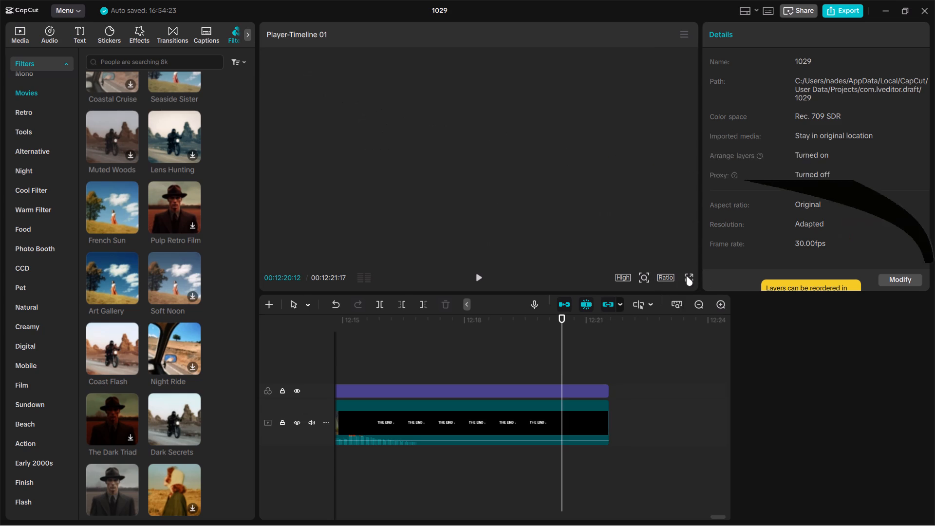
{"action": "left_click_drag", "start_coordinate": [568, 464], "coordinate": [506, 457]}
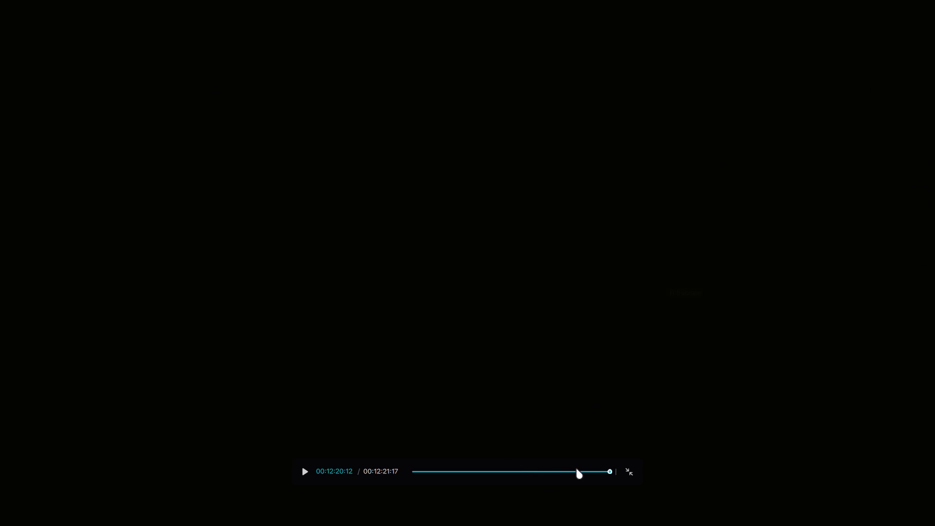
{"action": "left_click_drag", "start_coordinate": [576, 469], "coordinate": [390, 436]}
{"action": "left_click", "coordinate": [383, 427]}
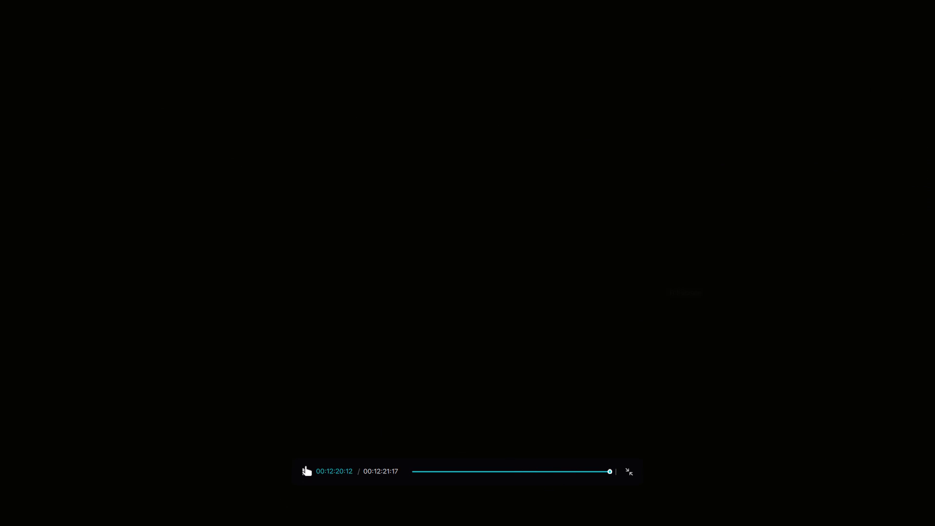
{"action": "left_click", "coordinate": [305, 466]}
{"action": "left_click", "coordinate": [411, 466]}
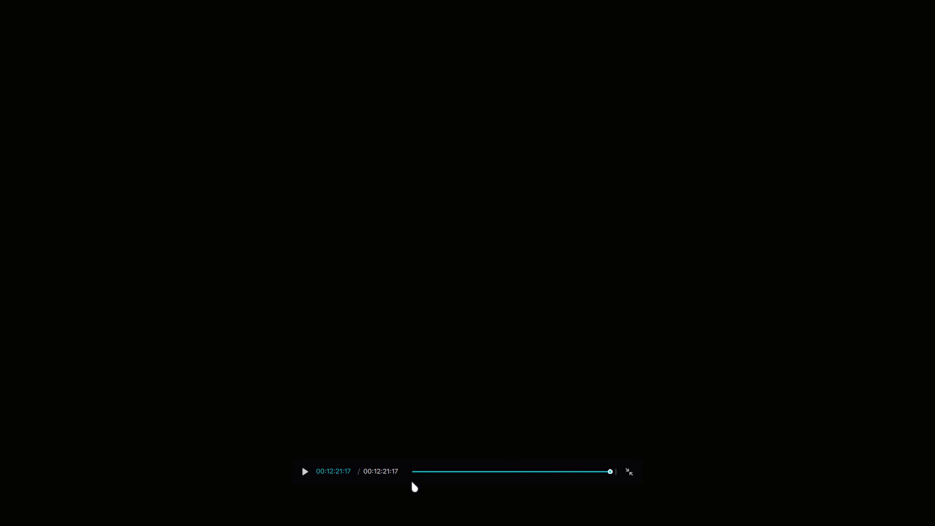
{"action": "left_click", "coordinate": [416, 471]}
{"action": "key", "text": "space"}
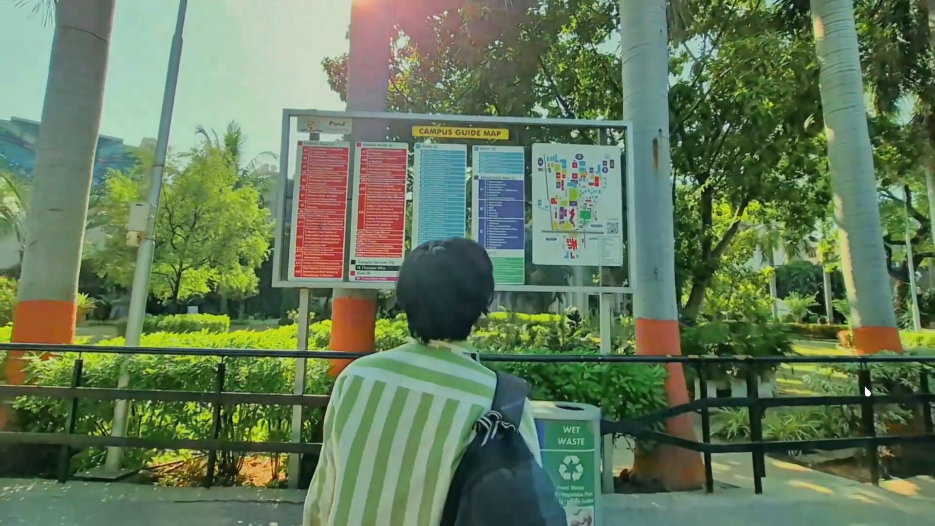
{"action": "key", "text": "space"}
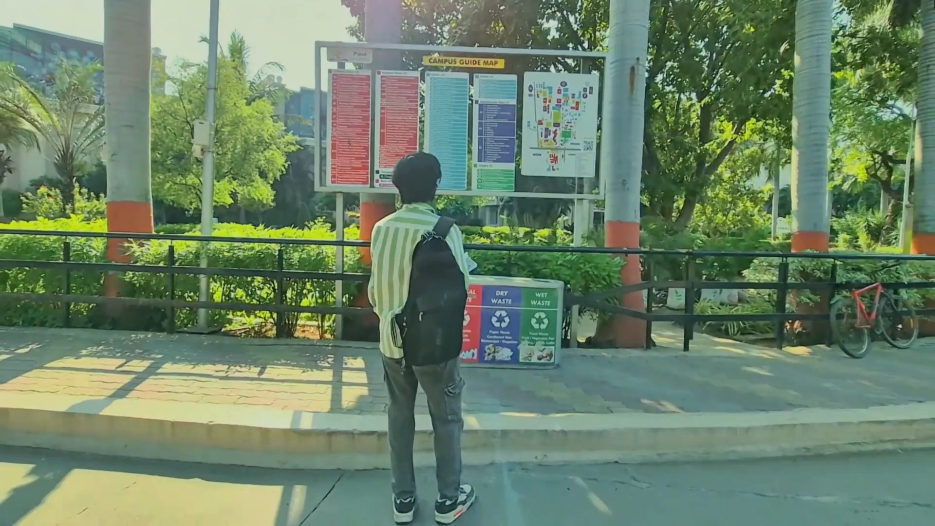
Scrub through the rest of the video in full screen, from about 00:48 to its end, to examine the French Sun look, and leave full screen.
{"action": "left_click", "coordinate": [515, 405]}
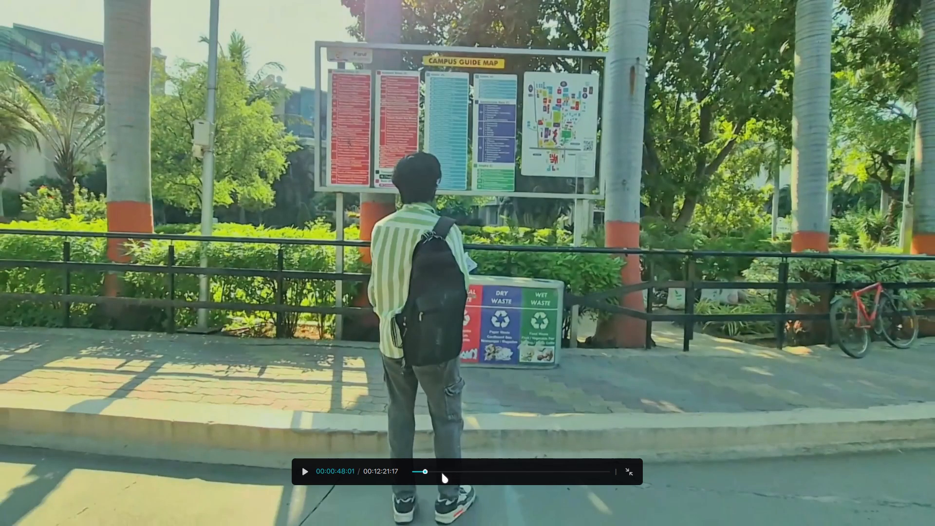
{"action": "left_click_drag", "start_coordinate": [423, 467], "coordinate": [441, 470]}
{"action": "left_click_drag", "start_coordinate": [441, 470], "coordinate": [436, 474]}
{"action": "left_click_drag", "start_coordinate": [425, 470], "coordinate": [436, 472]}
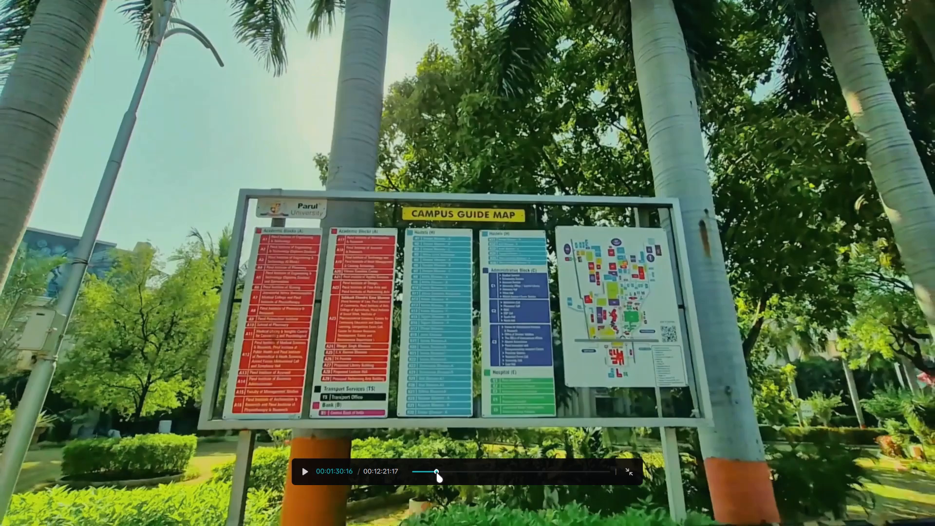
{"action": "left_click_drag", "start_coordinate": [436, 472], "coordinate": [443, 472]}
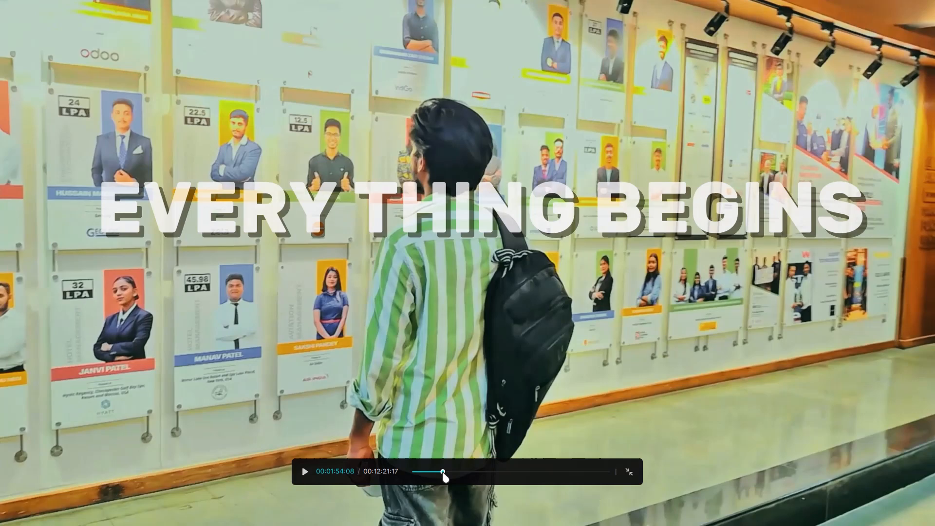
{"action": "left_click_drag", "start_coordinate": [443, 472], "coordinate": [457, 476]}
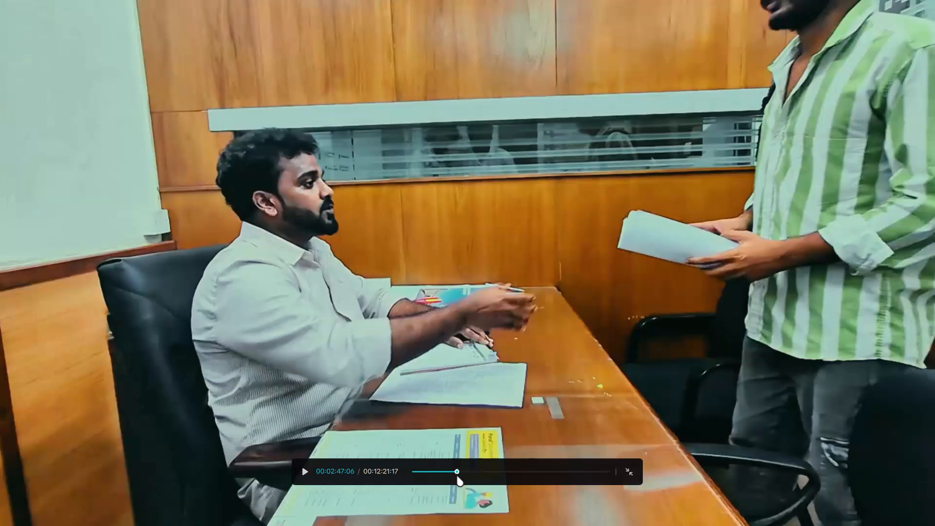
{"action": "left_click_drag", "start_coordinate": [457, 476], "coordinate": [469, 484]}
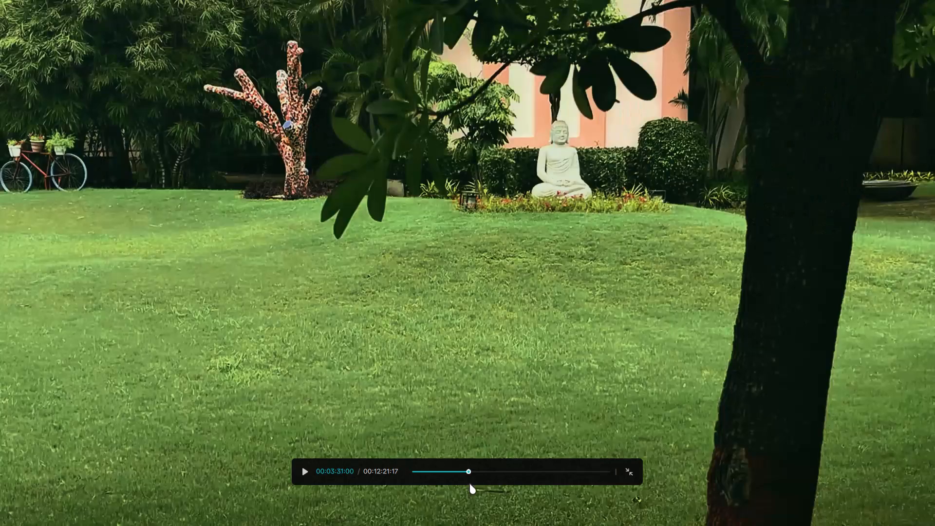
{"action": "left_click_drag", "start_coordinate": [469, 484], "coordinate": [480, 485]}
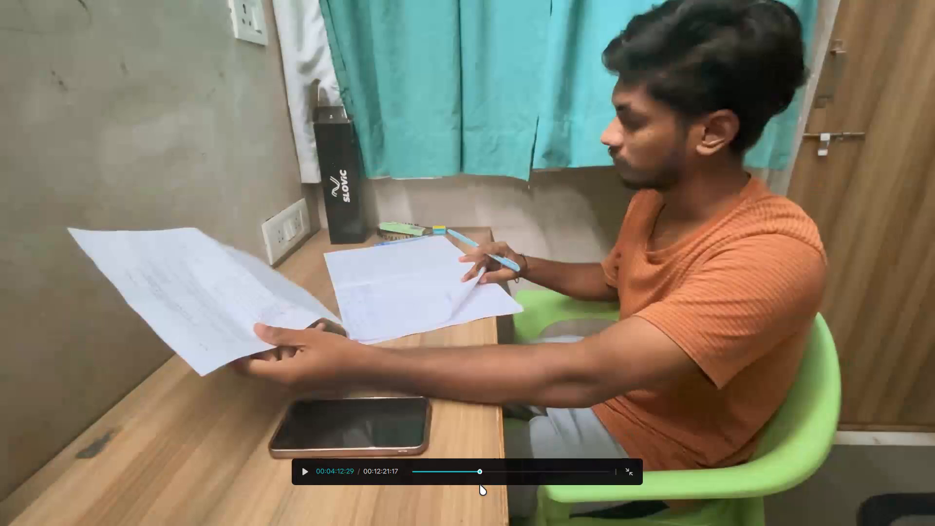
{"action": "left_click_drag", "start_coordinate": [480, 485], "coordinate": [492, 485]}
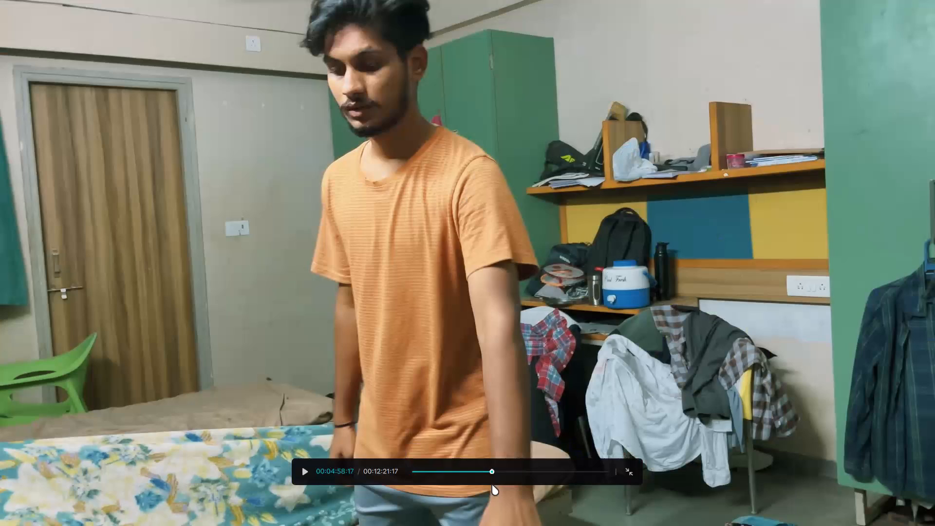
{"action": "left_click_drag", "start_coordinate": [492, 485], "coordinate": [490, 490]}
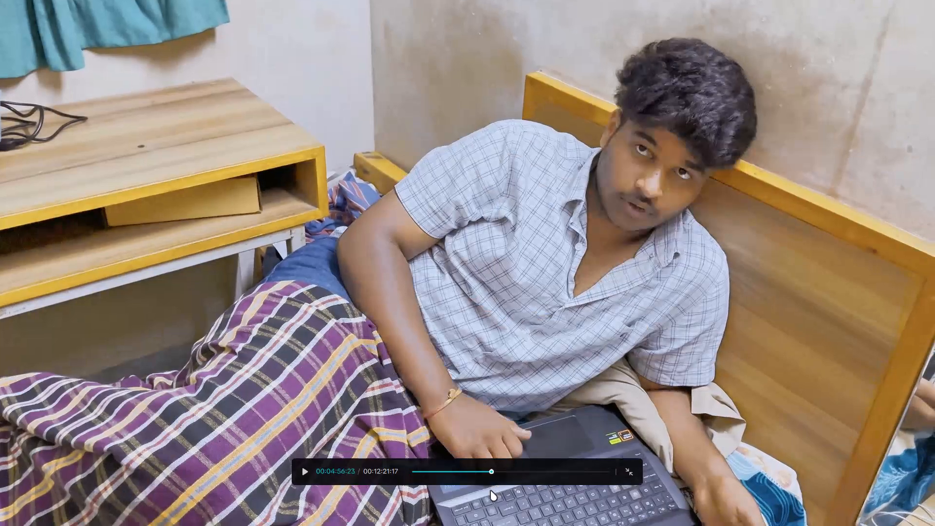
{"action": "left_click_drag", "start_coordinate": [490, 490], "coordinate": [493, 490]}
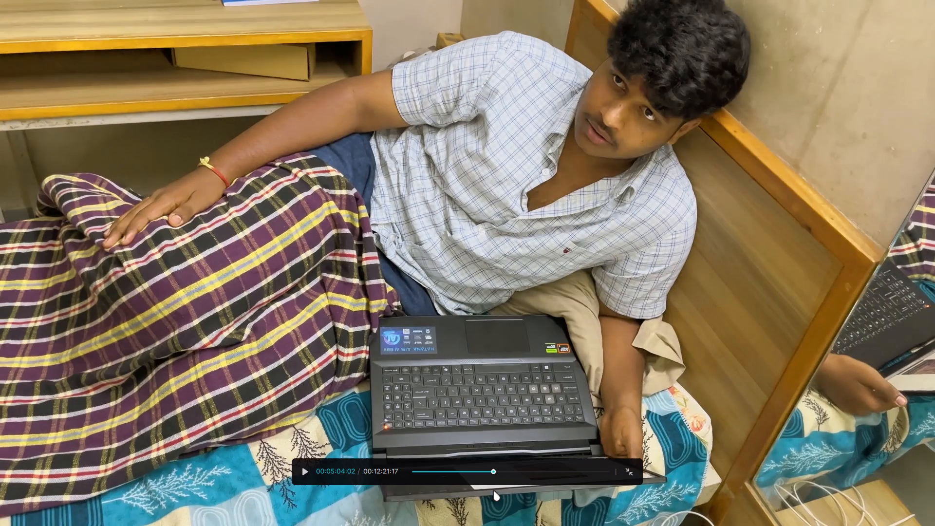
{"action": "left_click_drag", "start_coordinate": [493, 490], "coordinate": [512, 484]}
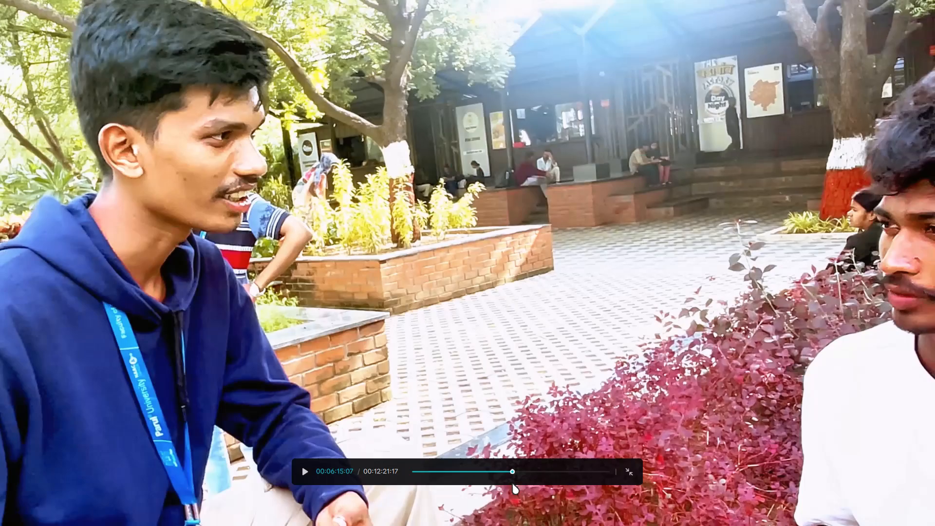
{"action": "left_click_drag", "start_coordinate": [512, 484], "coordinate": [524, 490]}
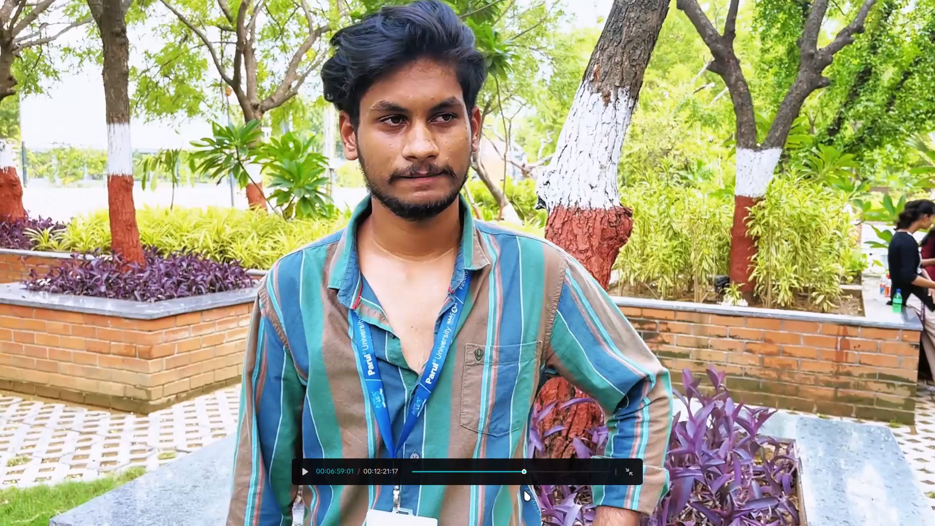
{"action": "left_click_drag", "start_coordinate": [524, 490], "coordinate": [647, 487]}
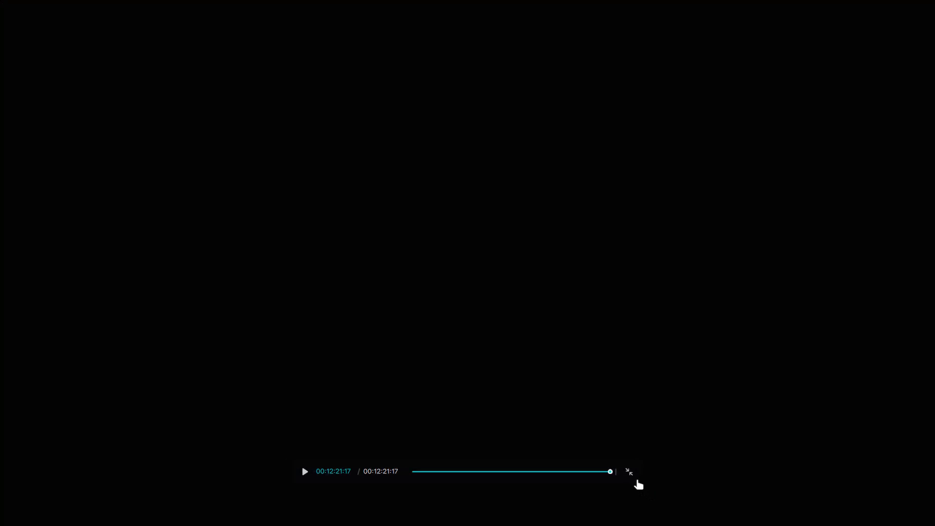
{"action": "left_click", "coordinate": [630, 476]}
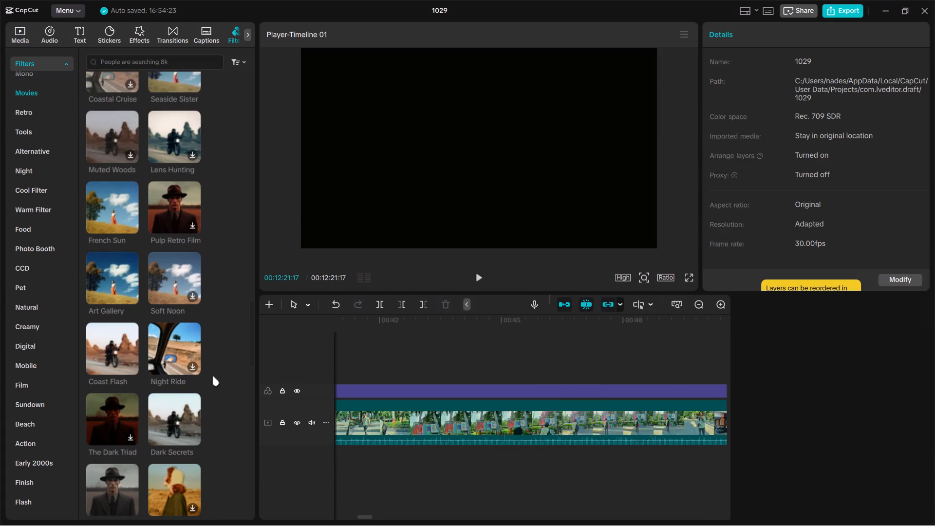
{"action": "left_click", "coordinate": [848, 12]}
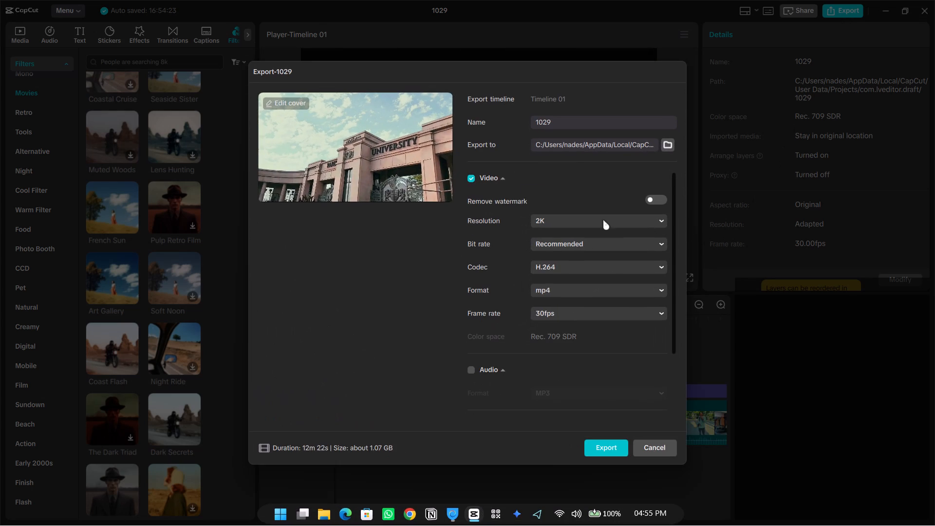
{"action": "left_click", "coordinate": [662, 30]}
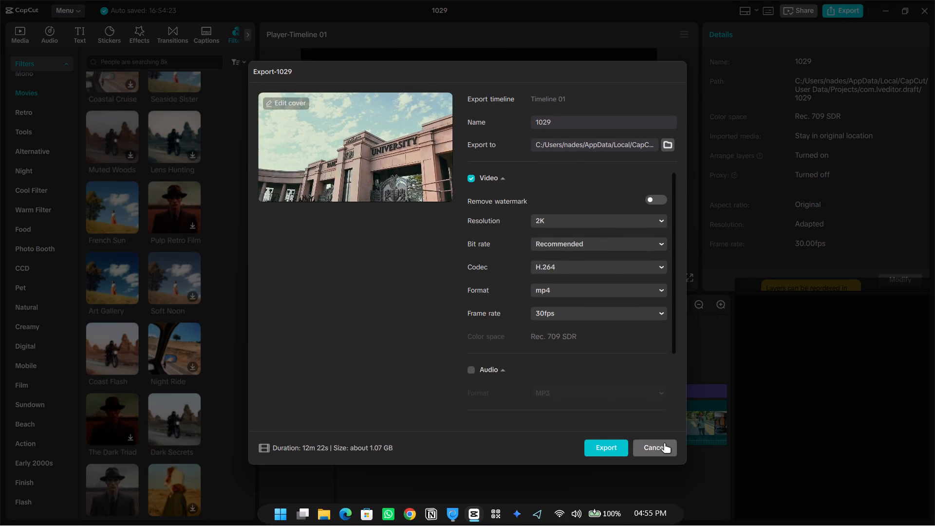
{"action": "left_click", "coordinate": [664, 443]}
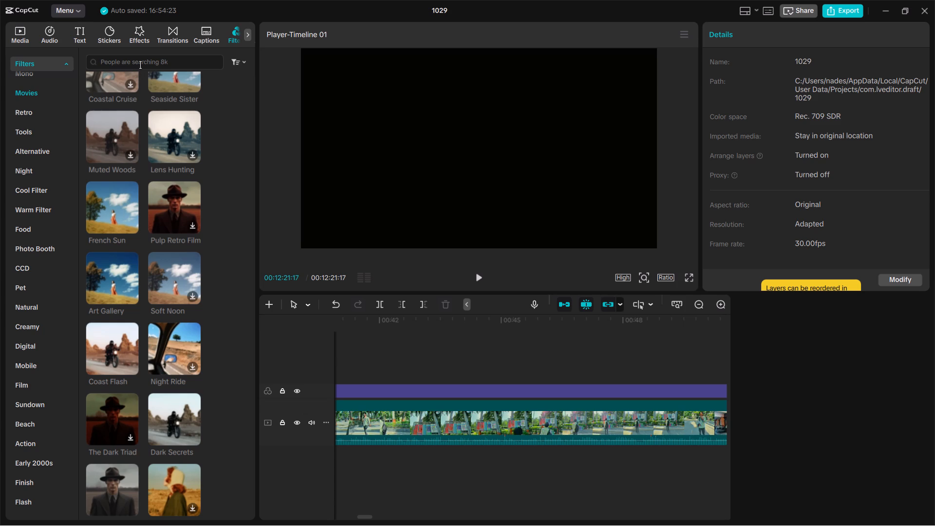
Search the filter library for the trending term 4k.
{"action": "left_click", "coordinate": [140, 64]}
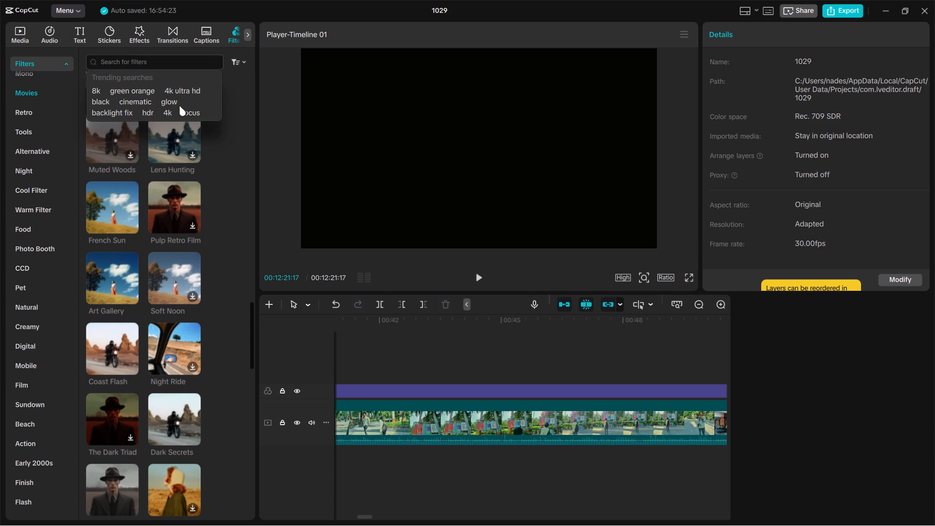
{"action": "left_click", "coordinate": [166, 110]}
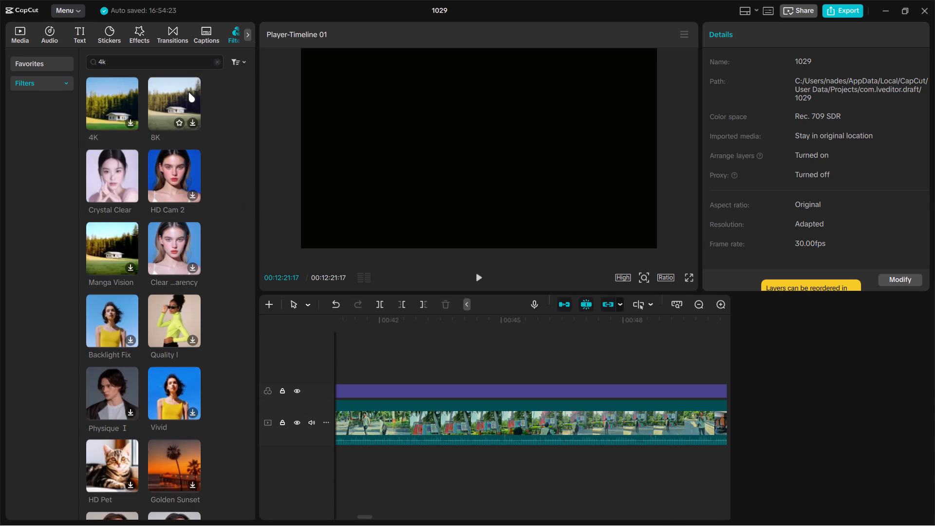
Return the playhead to the video's start and preview the 8K filter on the opening shot in full screen.
{"action": "left_click", "coordinate": [536, 428]}
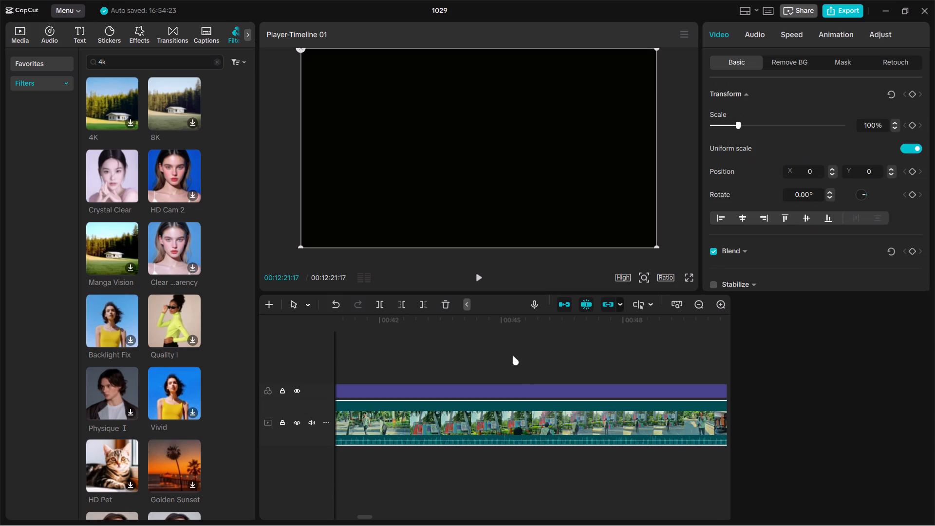
{"action": "left_click", "coordinate": [512, 355]}
{"action": "left_click_drag", "start_coordinate": [512, 355], "coordinate": [306, 382]}
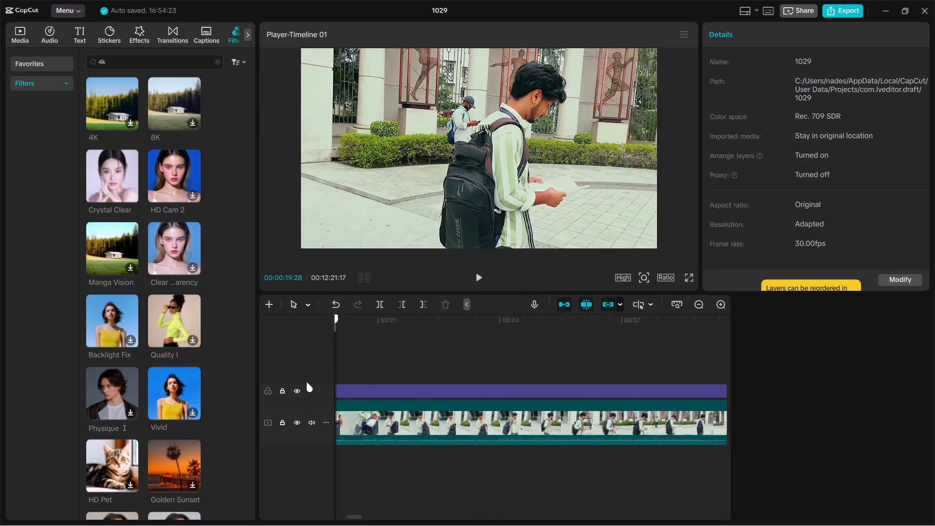
{"action": "left_click_drag", "start_coordinate": [306, 382], "coordinate": [298, 382]}
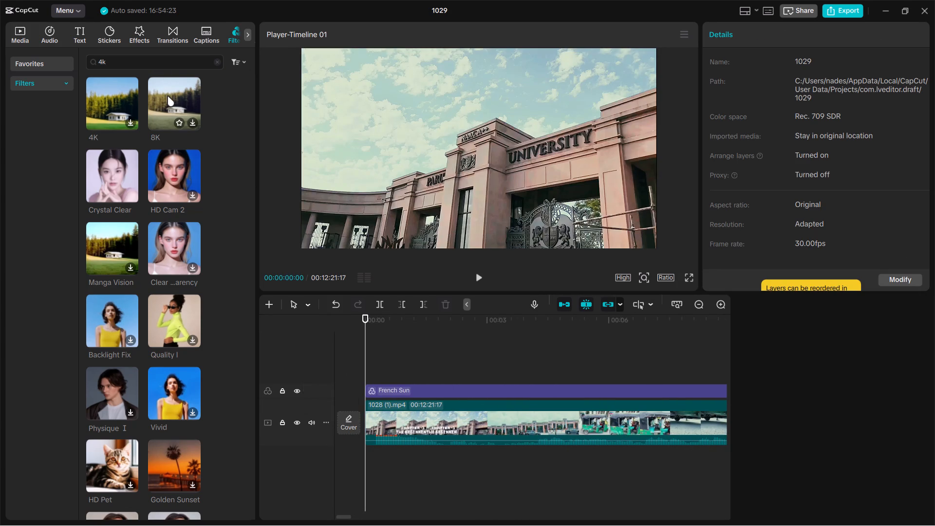
{"action": "left_click", "coordinate": [168, 96]}
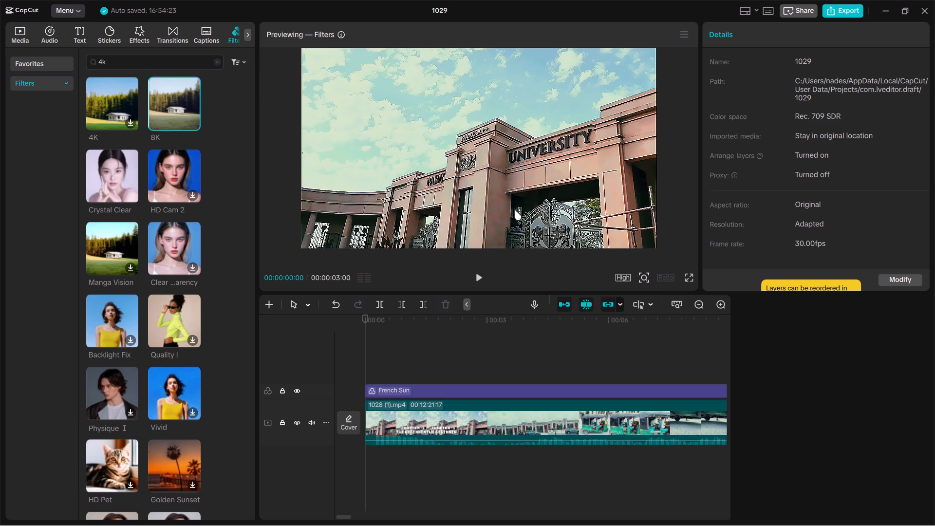
{"action": "left_click", "coordinate": [688, 279]}
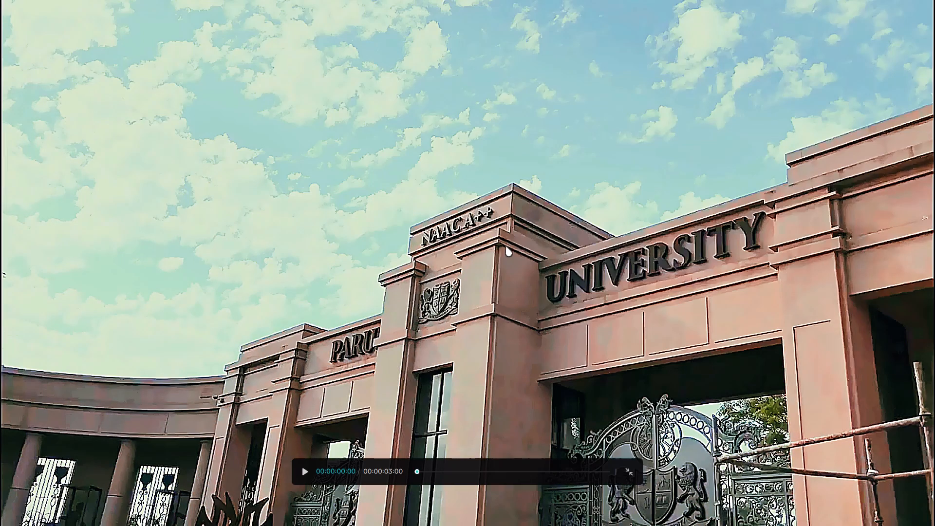
{"action": "key", "text": "space"}
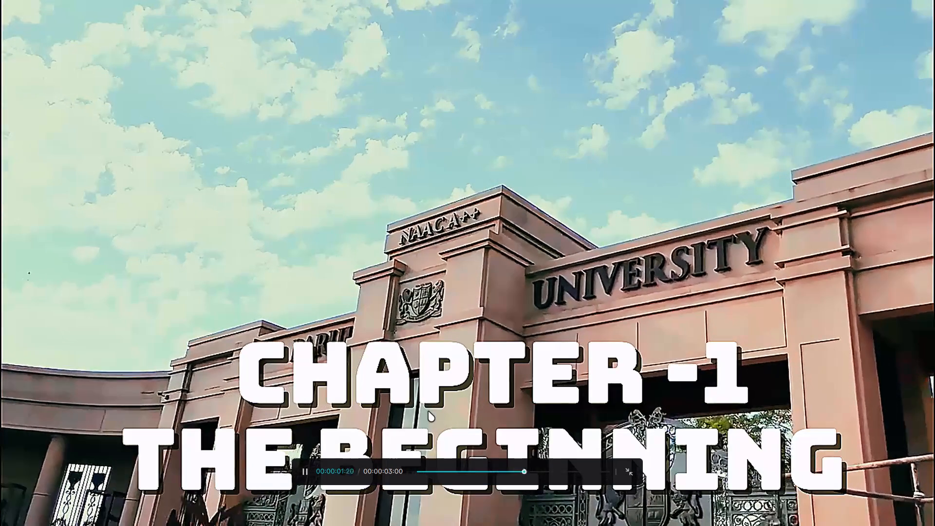
{"action": "key", "text": "space"}
{"action": "left_click", "coordinate": [578, 431]}
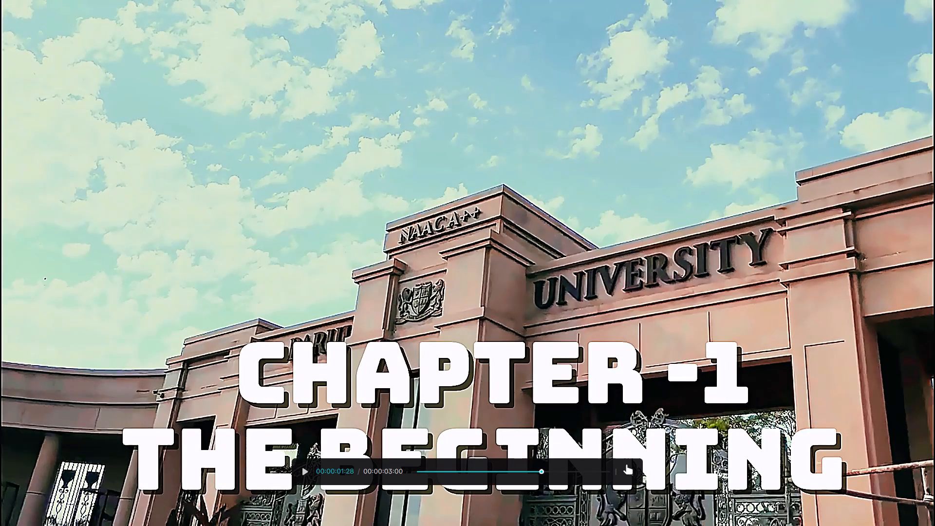
{"action": "left_click", "coordinate": [626, 464]}
Preview the 4K filter in full screen over the opening university gate shots and return to the editor.
{"action": "left_click", "coordinate": [110, 104]}
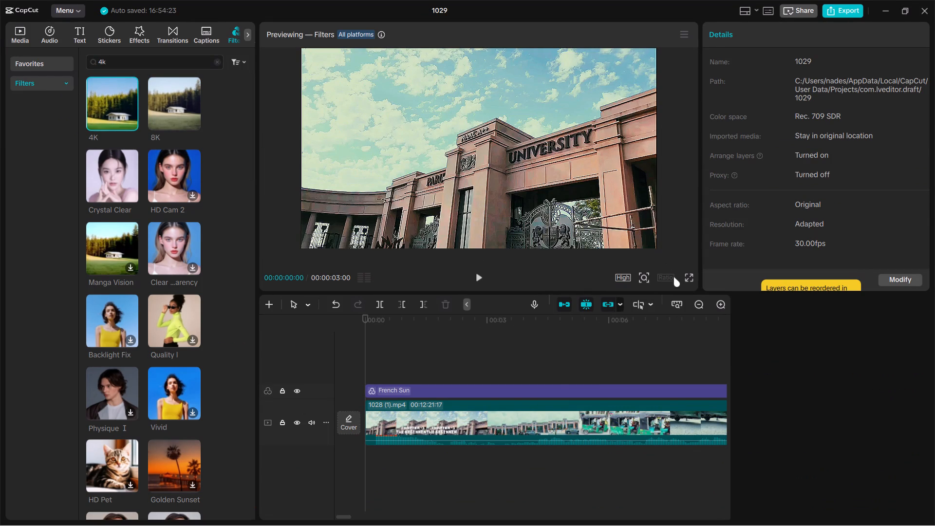
{"action": "left_click", "coordinate": [685, 276]}
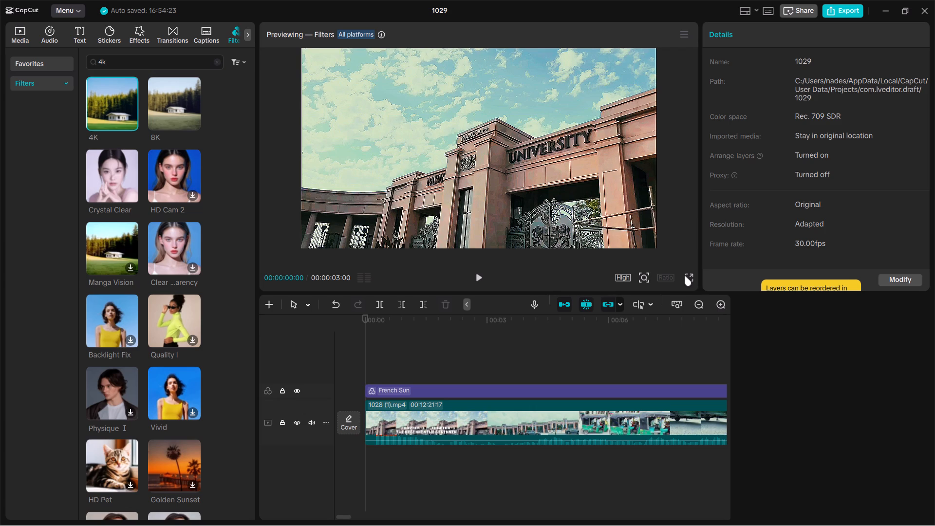
{"action": "left_click", "coordinate": [686, 276]}
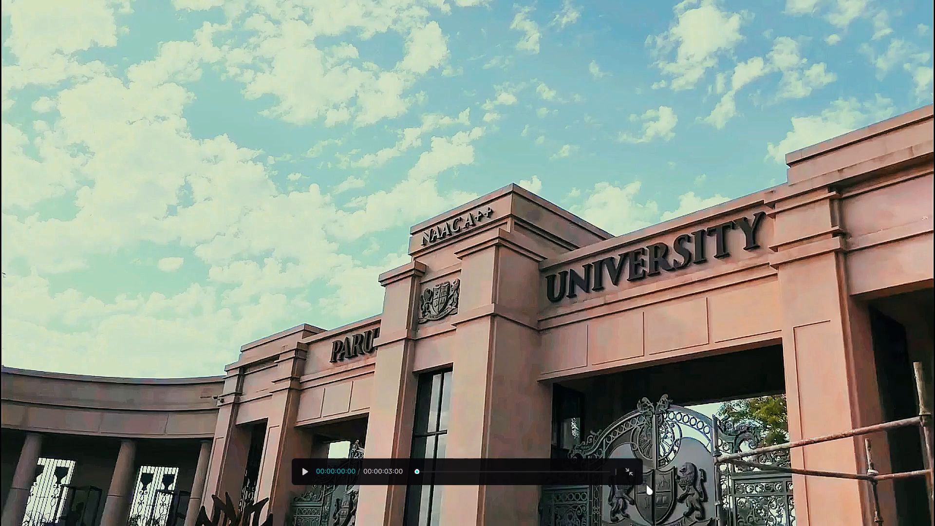
{"action": "key", "text": "space"}
{"action": "key", "text": "space"}
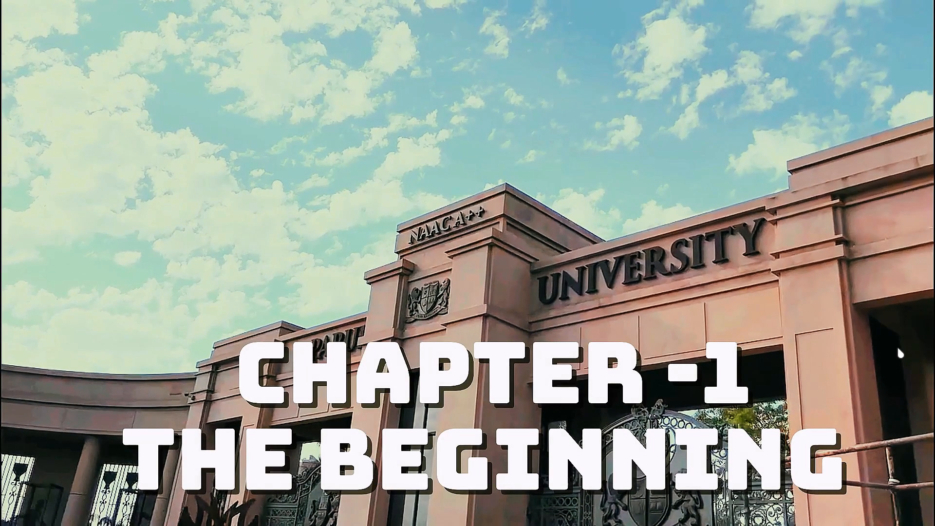
{"action": "key", "text": "space"}
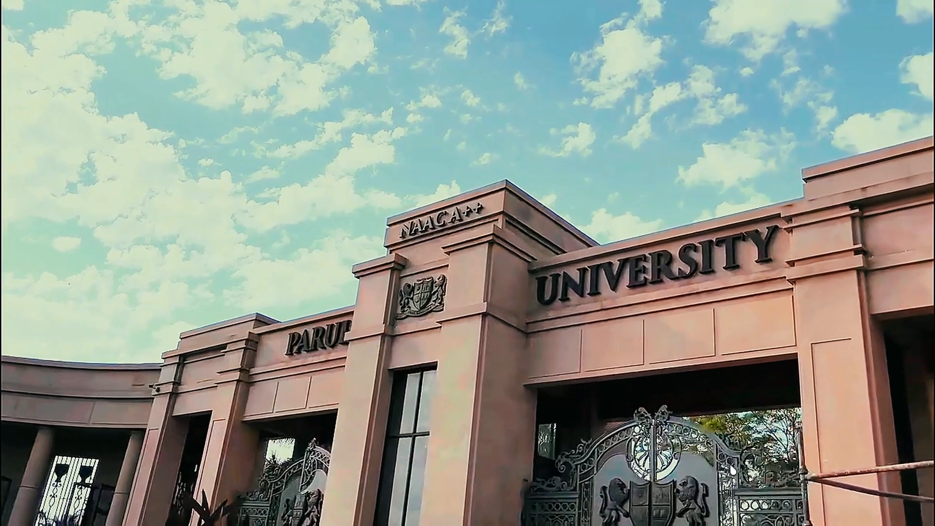
{"action": "key", "text": "space"}
{"action": "left_click", "coordinate": [560, 354]}
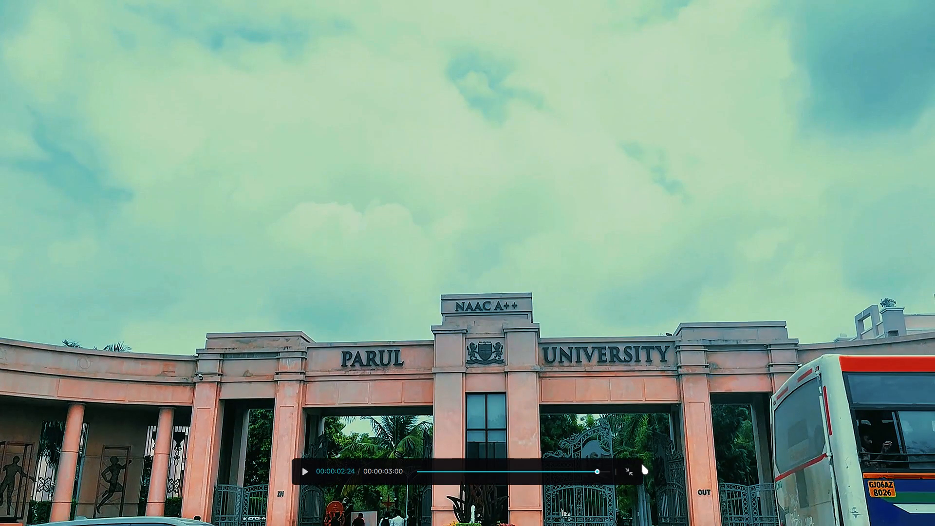
{"action": "left_click", "coordinate": [636, 468]}
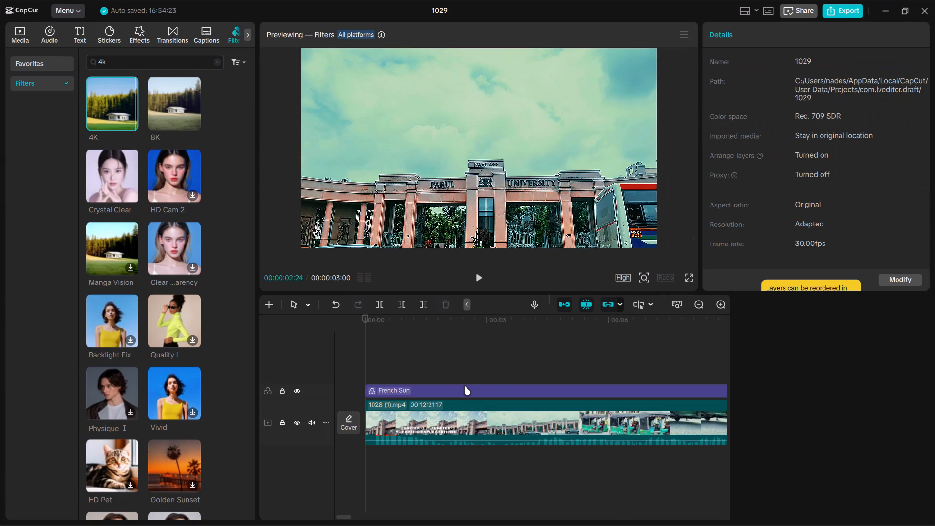
Preview the HD Cam 2 filter and the 4K filter on the opening university gate shot.
{"action": "left_click", "coordinate": [192, 174]}
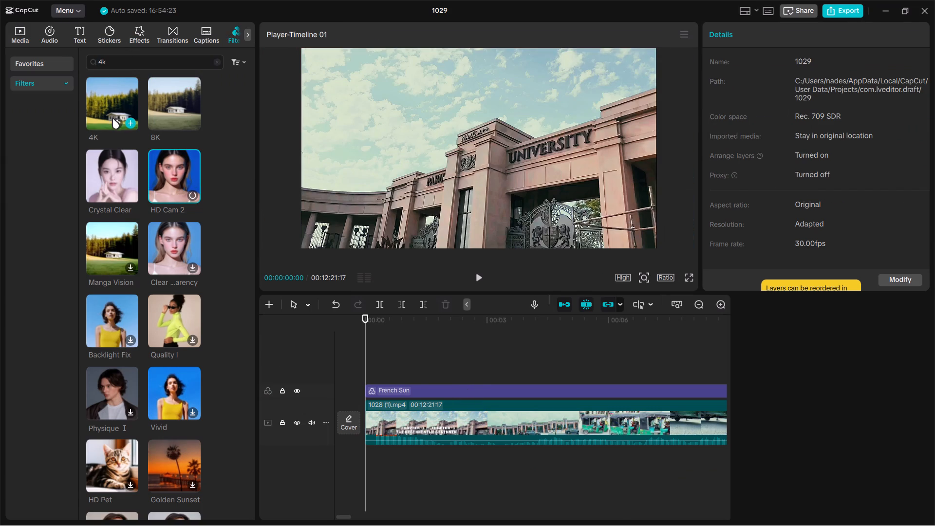
{"action": "left_click", "coordinate": [111, 116]}
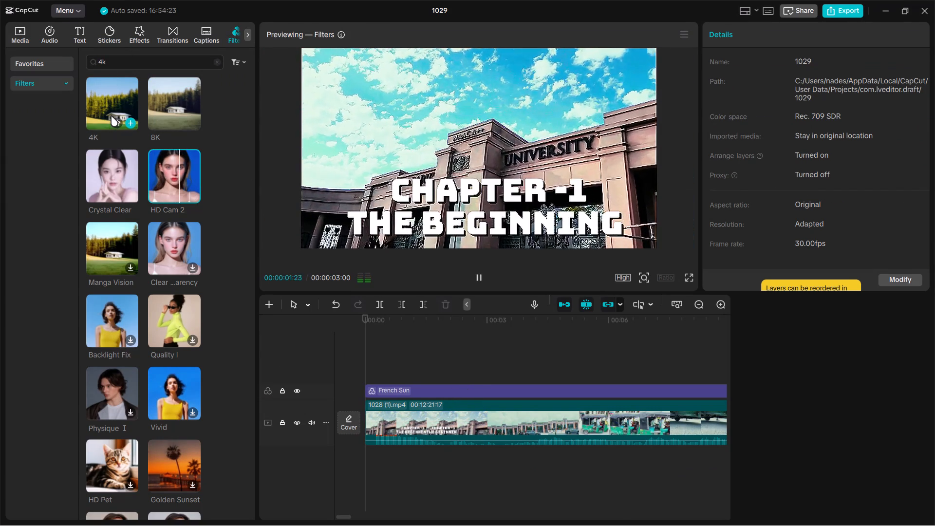
{"action": "scroll", "coordinate": [849, 221], "scroll_direction": "down", "scroll_amount": 6}
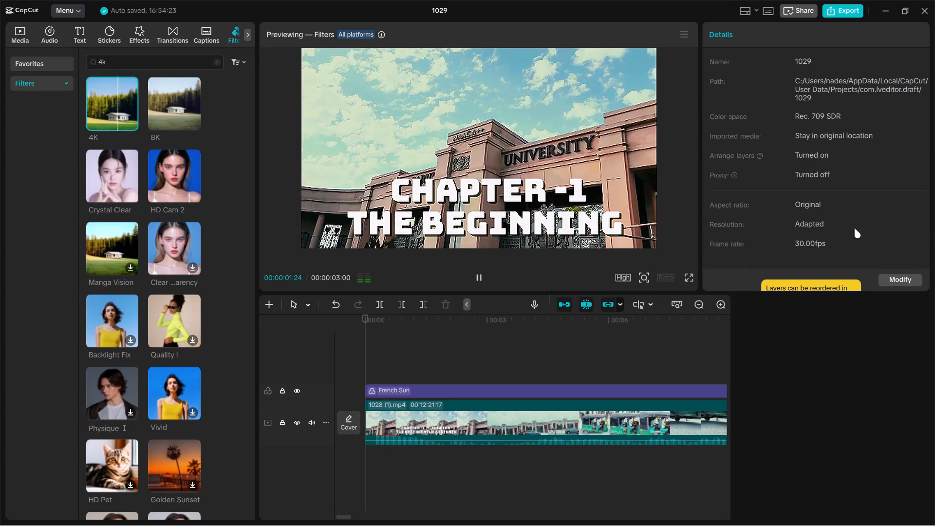
{"action": "scroll", "coordinate": [859, 222], "scroll_direction": "up", "scroll_amount": 4}
{"action": "key", "text": "space"}
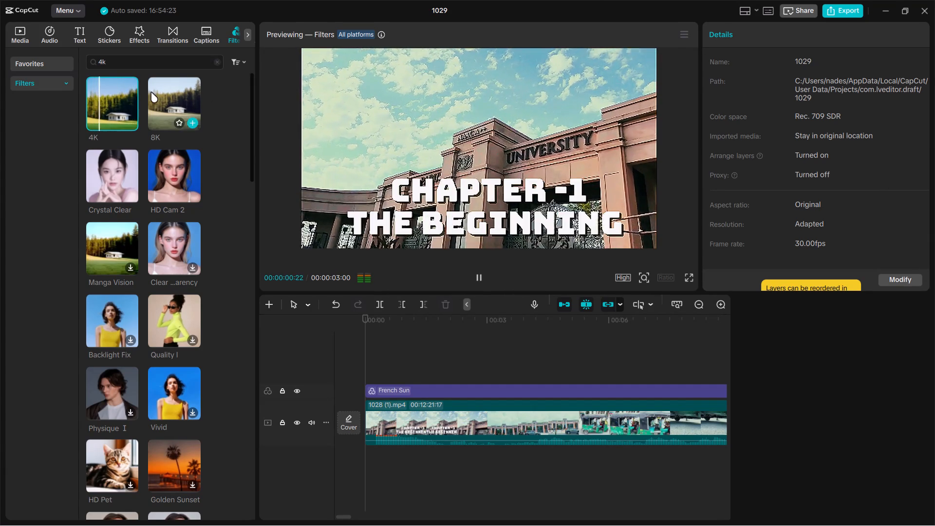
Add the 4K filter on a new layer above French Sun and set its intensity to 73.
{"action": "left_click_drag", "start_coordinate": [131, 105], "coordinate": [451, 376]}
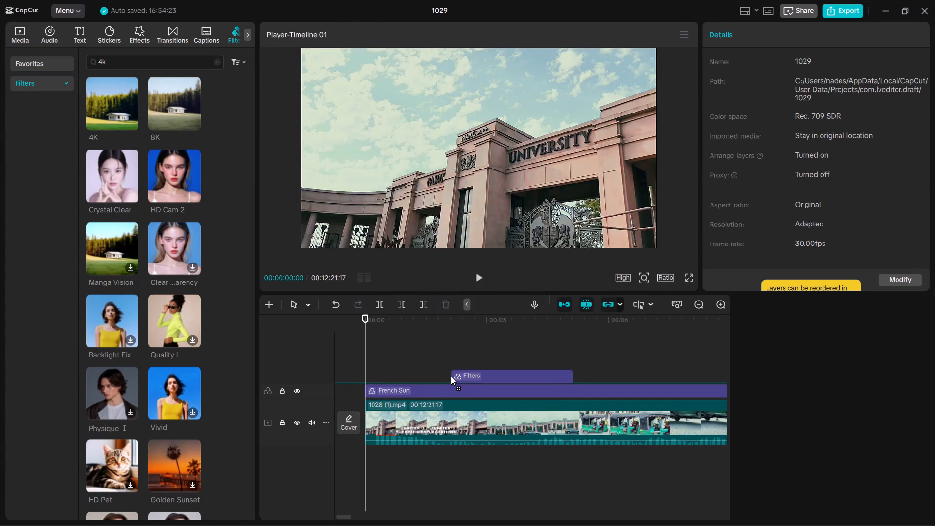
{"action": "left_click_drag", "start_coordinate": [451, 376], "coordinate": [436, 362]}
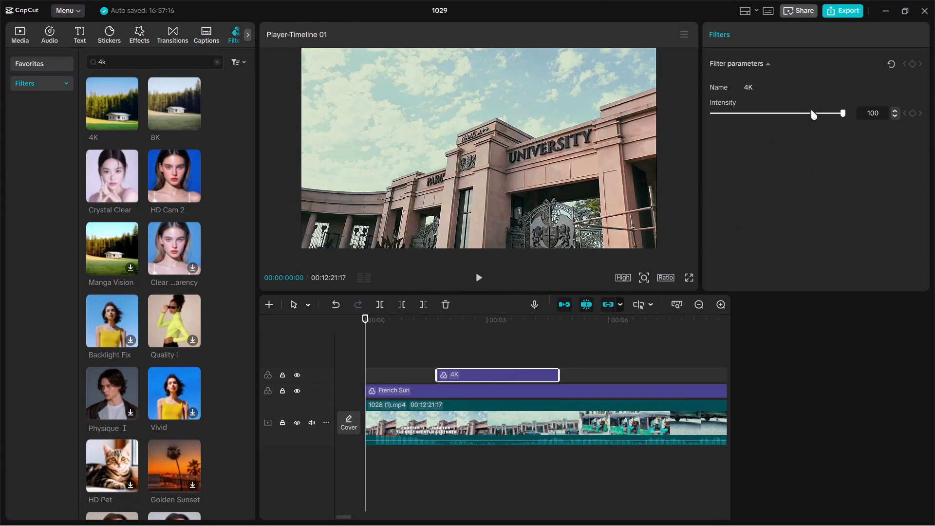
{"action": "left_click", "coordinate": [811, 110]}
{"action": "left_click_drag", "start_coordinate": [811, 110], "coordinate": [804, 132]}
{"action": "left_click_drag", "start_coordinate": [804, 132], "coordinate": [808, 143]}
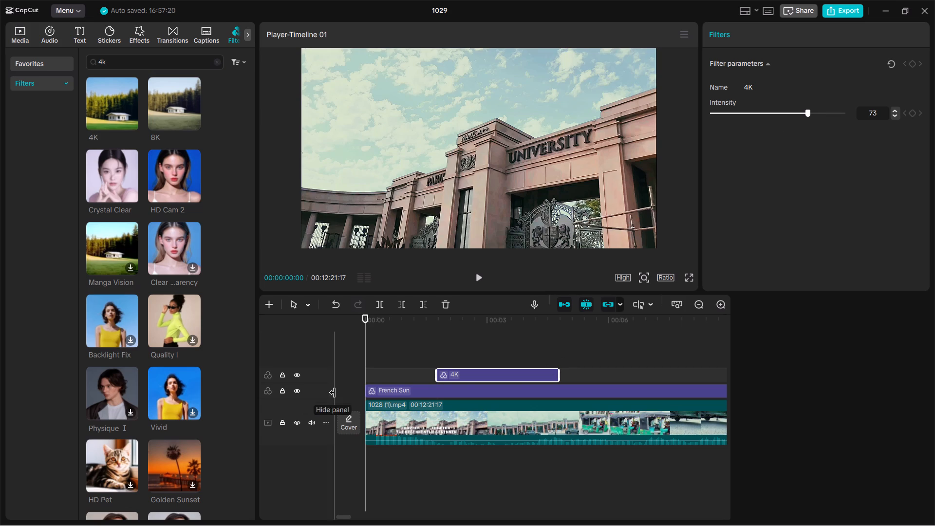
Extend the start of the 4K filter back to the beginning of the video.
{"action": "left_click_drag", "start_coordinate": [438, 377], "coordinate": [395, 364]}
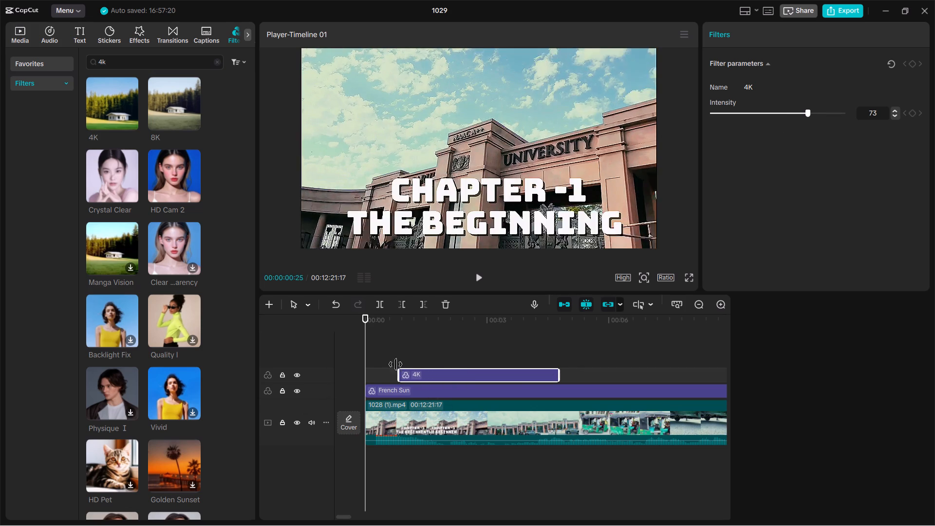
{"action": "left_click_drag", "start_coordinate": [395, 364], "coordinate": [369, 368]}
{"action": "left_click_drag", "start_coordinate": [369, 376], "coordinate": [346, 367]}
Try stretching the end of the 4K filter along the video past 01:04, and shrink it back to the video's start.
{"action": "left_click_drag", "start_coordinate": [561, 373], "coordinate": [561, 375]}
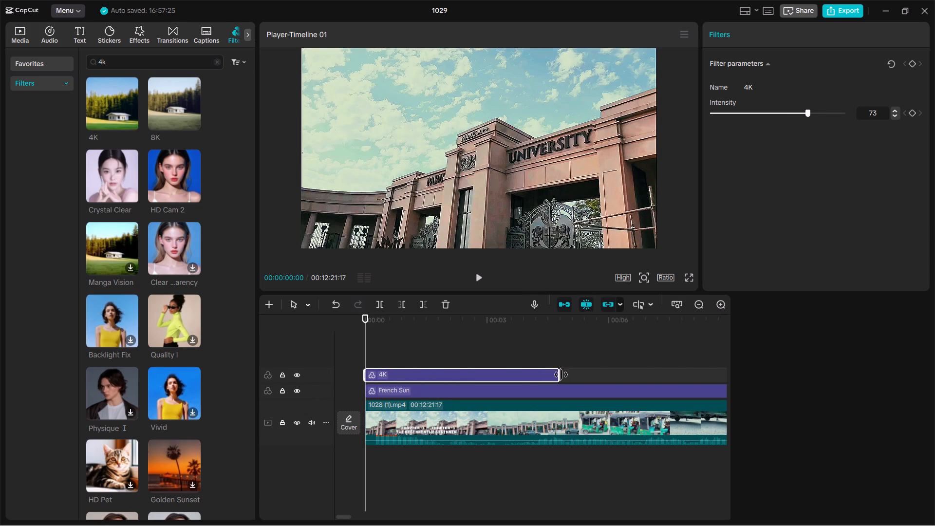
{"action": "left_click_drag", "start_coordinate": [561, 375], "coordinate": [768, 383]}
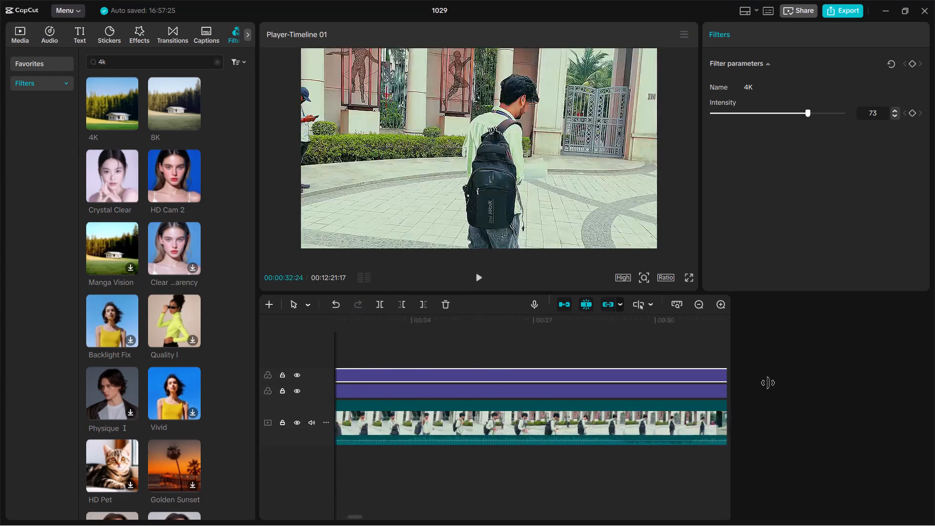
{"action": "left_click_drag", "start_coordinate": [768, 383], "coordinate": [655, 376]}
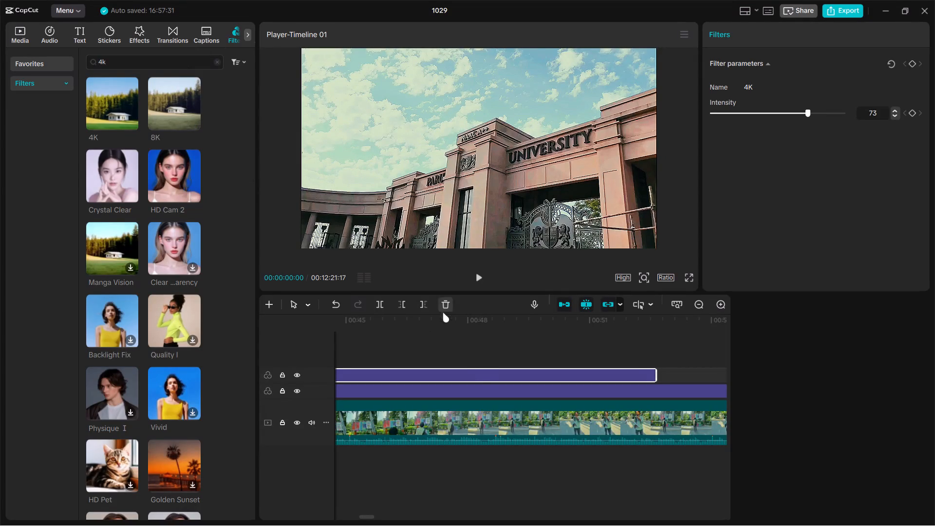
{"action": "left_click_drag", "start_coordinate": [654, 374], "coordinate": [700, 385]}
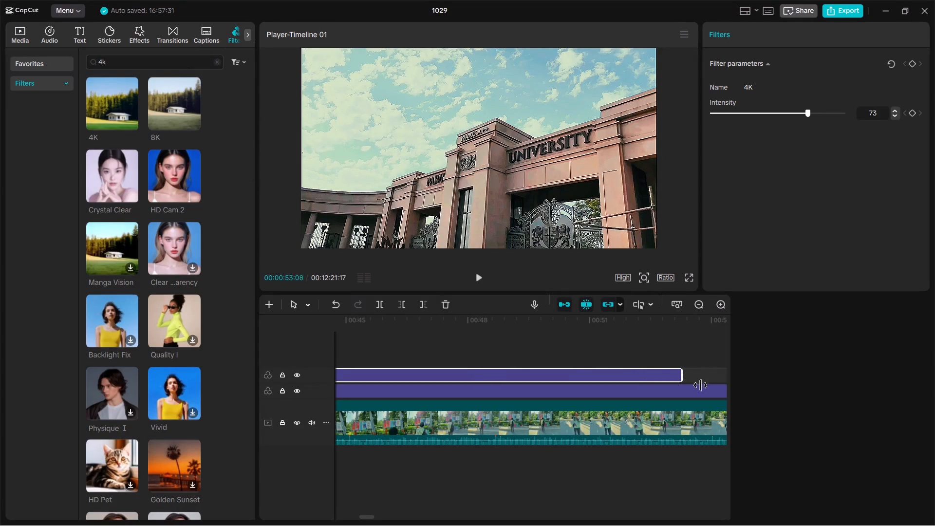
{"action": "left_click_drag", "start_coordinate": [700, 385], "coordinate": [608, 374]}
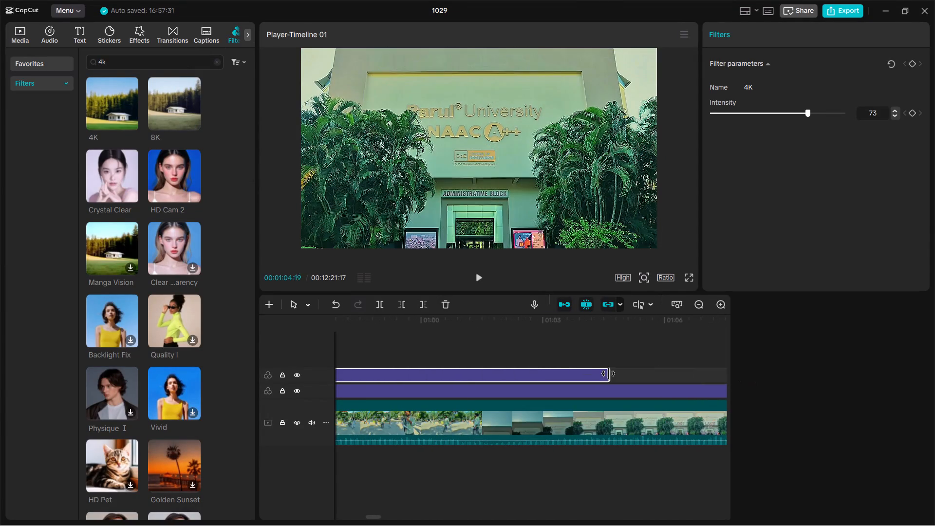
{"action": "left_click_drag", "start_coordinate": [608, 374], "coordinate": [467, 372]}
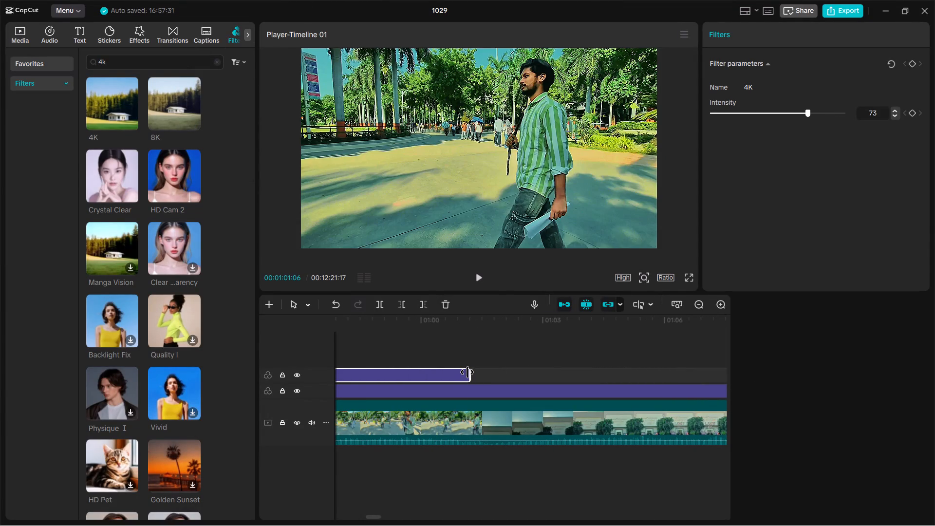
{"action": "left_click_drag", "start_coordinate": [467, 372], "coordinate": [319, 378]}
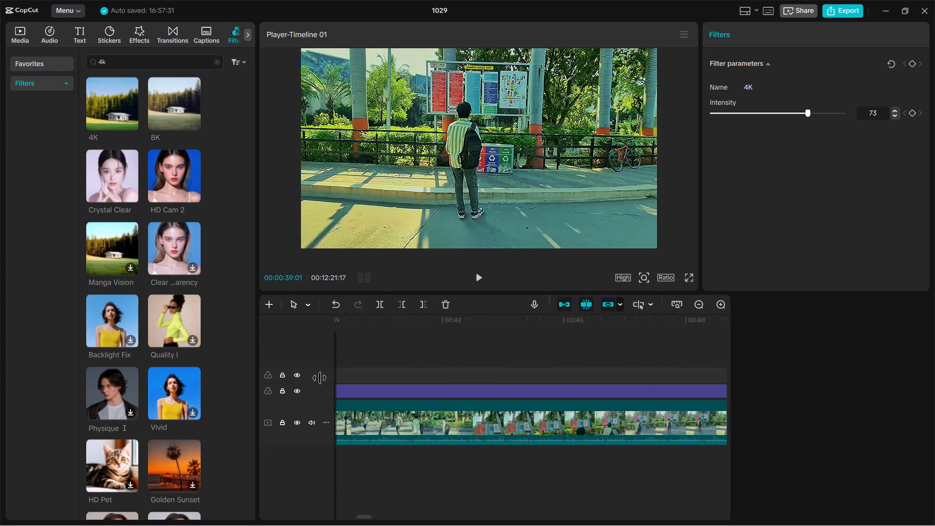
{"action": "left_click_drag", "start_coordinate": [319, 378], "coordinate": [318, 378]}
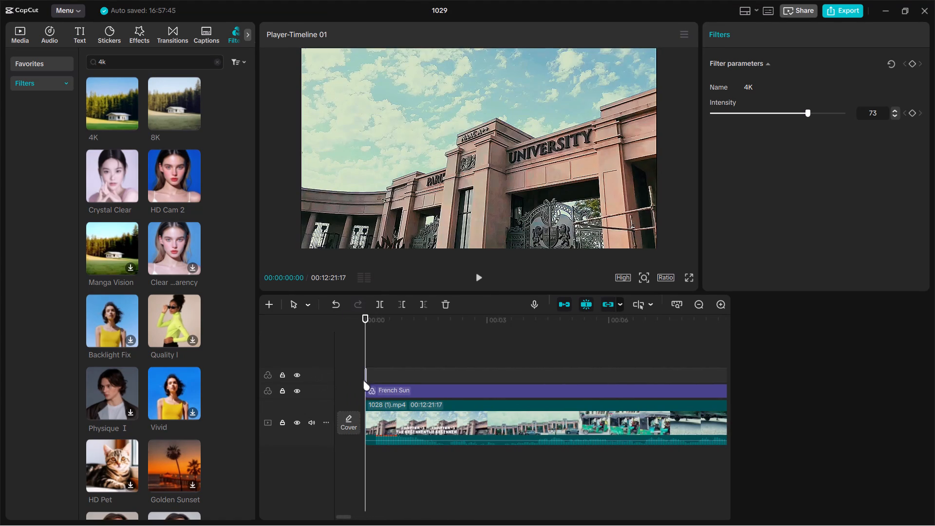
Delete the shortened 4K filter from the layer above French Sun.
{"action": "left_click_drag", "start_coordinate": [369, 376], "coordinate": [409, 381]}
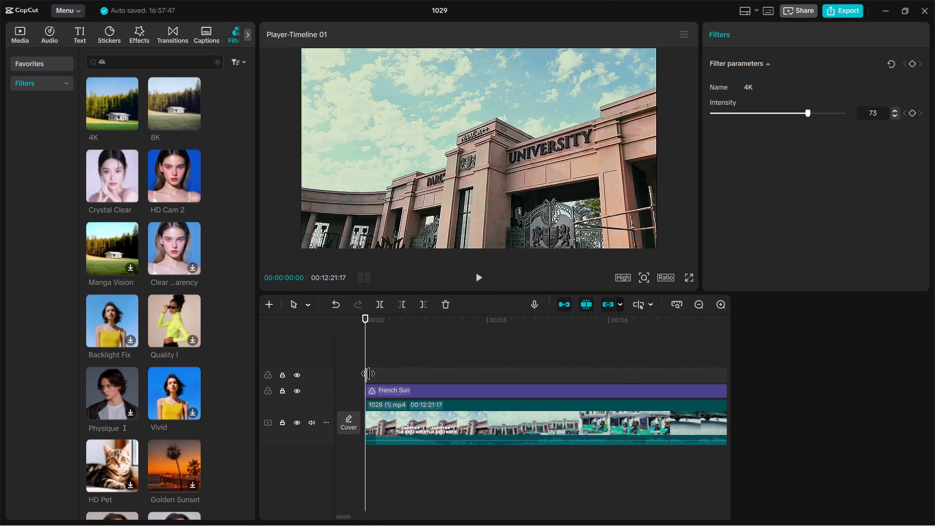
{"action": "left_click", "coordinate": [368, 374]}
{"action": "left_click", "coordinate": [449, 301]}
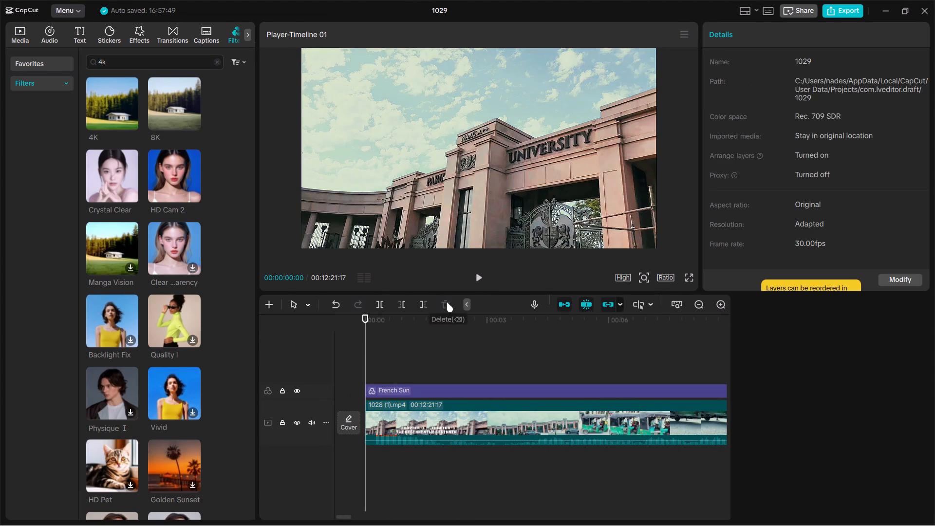
Preview the HD Cam 2 and Manga Vision filters on the opening shot.
{"action": "left_click", "coordinate": [191, 179]}
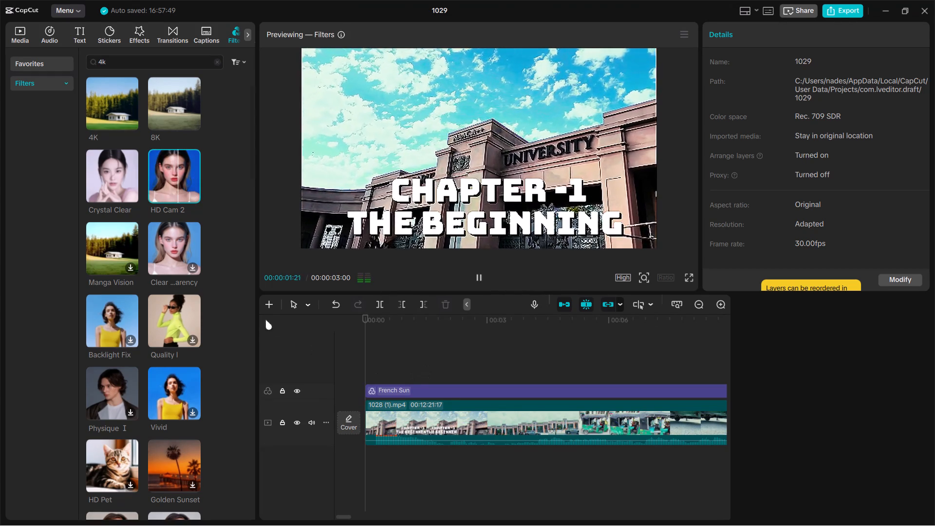
{"action": "left_click", "coordinate": [111, 227]}
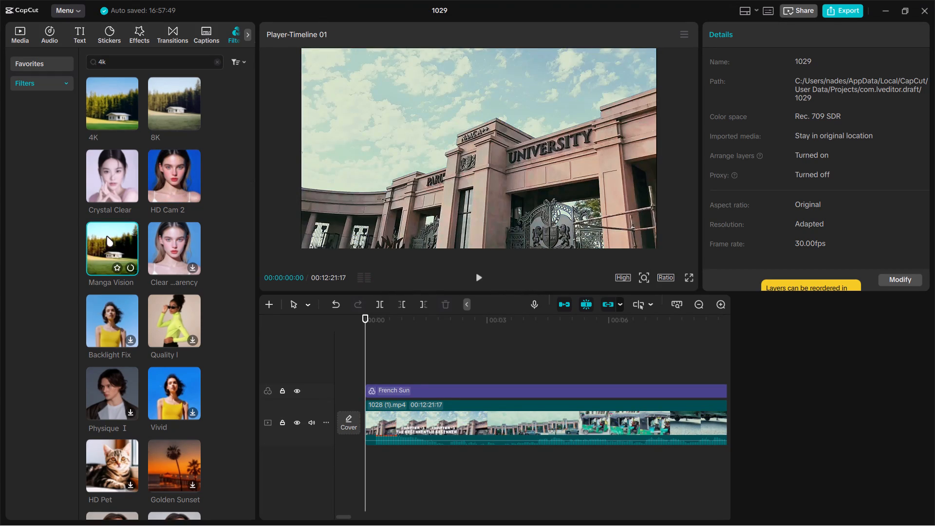
{"action": "left_click", "coordinate": [107, 236]}
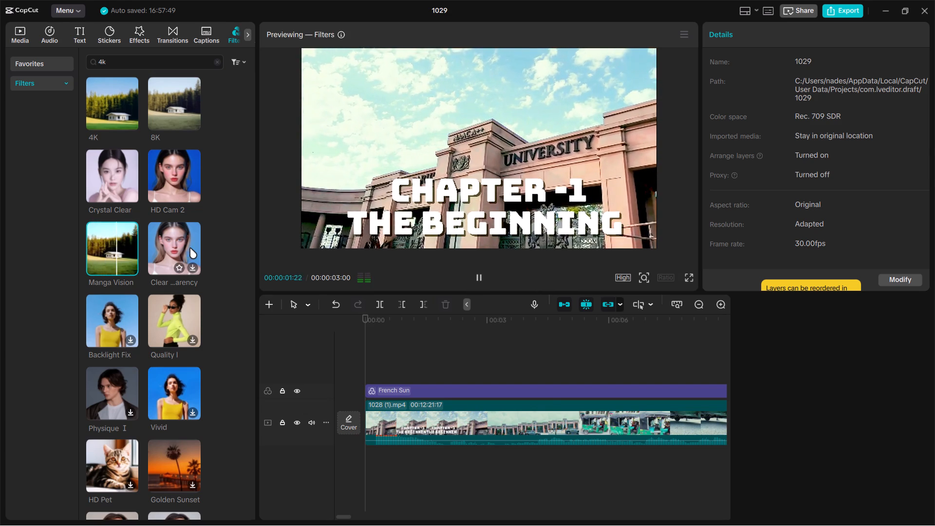
{"action": "key", "text": "space"}
Add the Manga Vision filter above French Sun, starting at the beginning of the video.
{"action": "left_click_drag", "start_coordinate": [100, 250], "coordinate": [359, 349]}
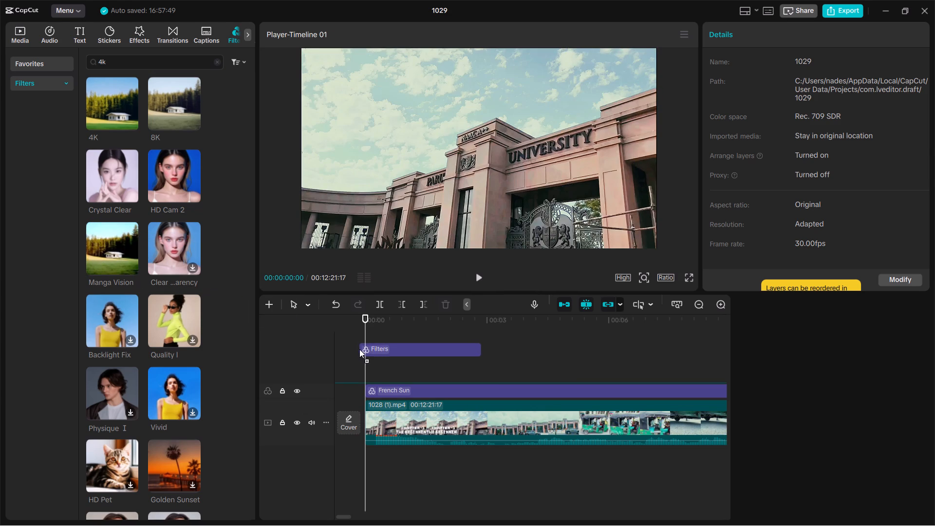
{"action": "left_click_drag", "start_coordinate": [359, 349], "coordinate": [362, 370]}
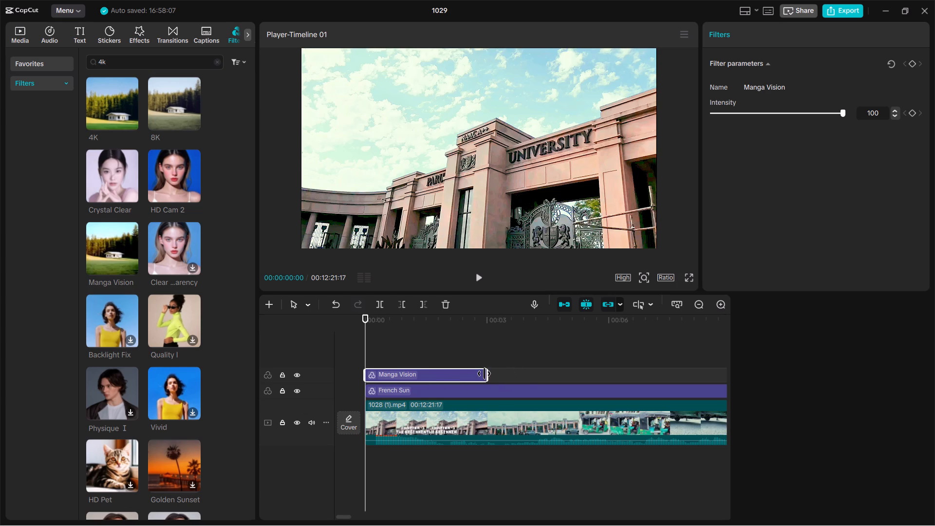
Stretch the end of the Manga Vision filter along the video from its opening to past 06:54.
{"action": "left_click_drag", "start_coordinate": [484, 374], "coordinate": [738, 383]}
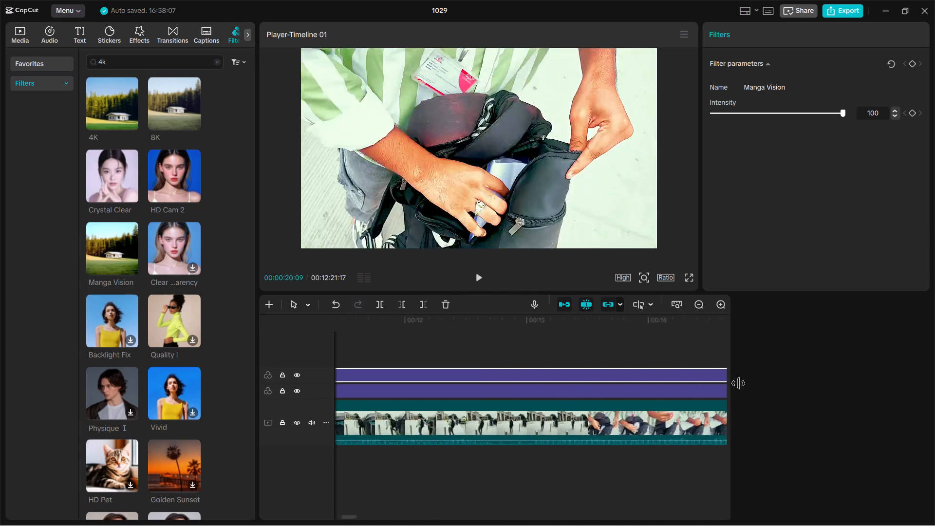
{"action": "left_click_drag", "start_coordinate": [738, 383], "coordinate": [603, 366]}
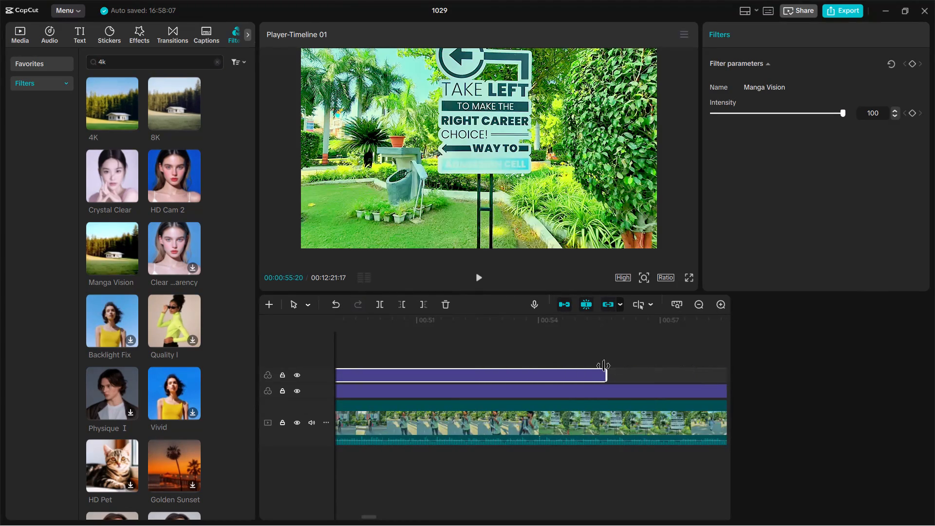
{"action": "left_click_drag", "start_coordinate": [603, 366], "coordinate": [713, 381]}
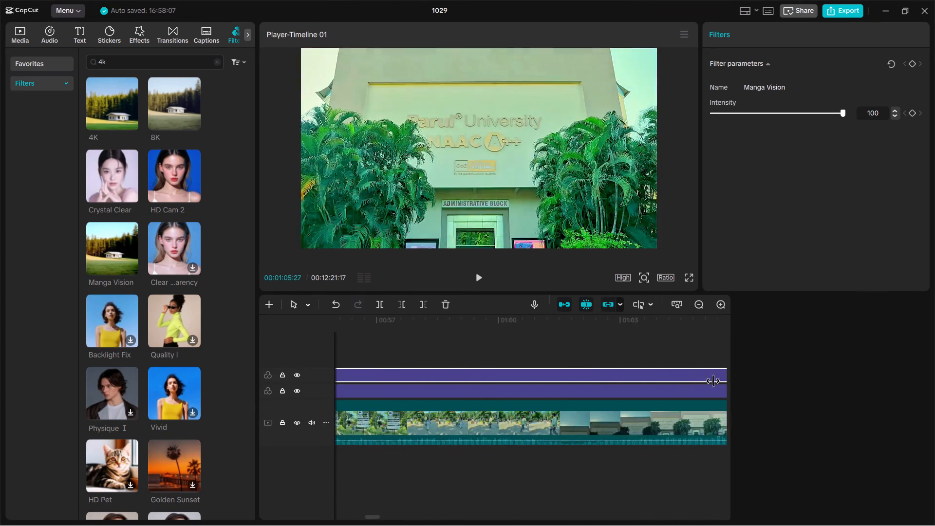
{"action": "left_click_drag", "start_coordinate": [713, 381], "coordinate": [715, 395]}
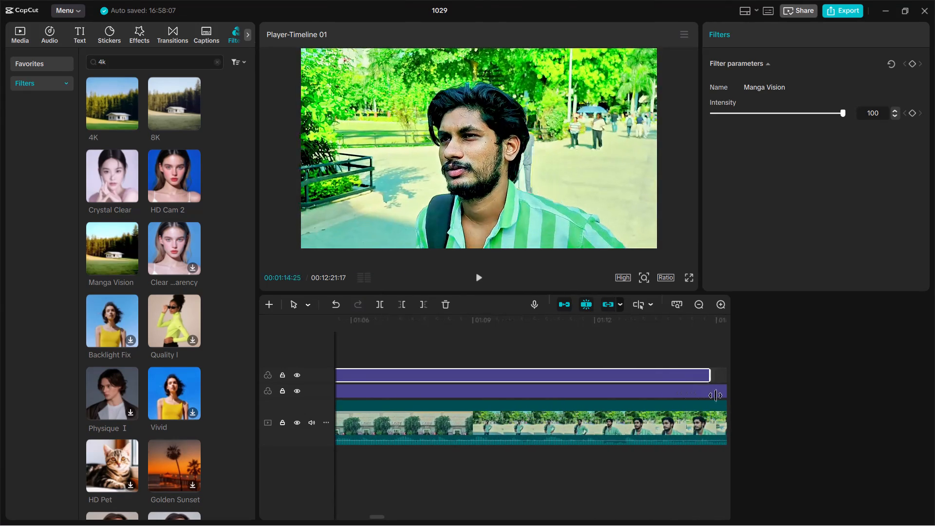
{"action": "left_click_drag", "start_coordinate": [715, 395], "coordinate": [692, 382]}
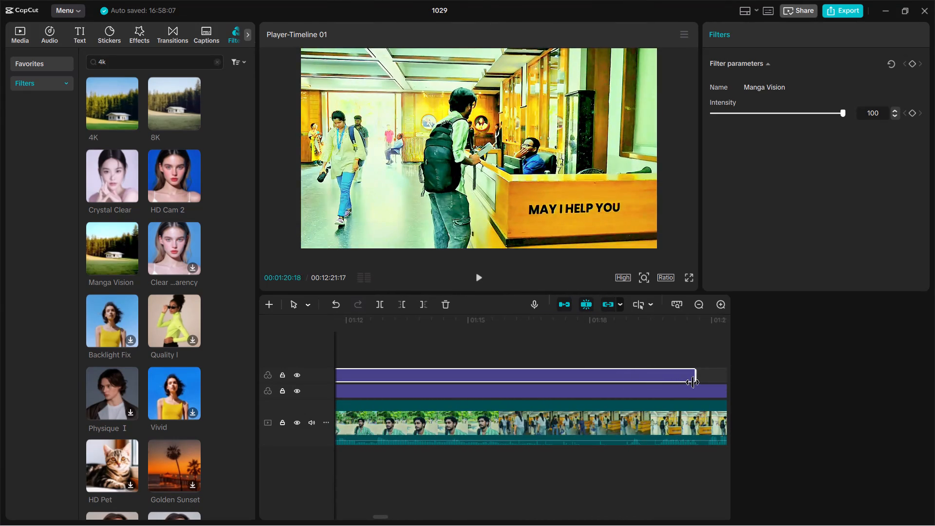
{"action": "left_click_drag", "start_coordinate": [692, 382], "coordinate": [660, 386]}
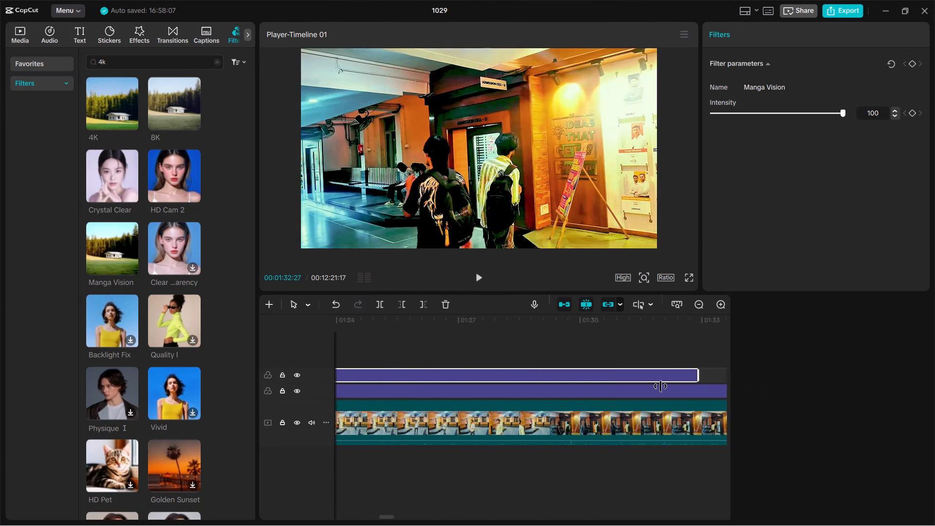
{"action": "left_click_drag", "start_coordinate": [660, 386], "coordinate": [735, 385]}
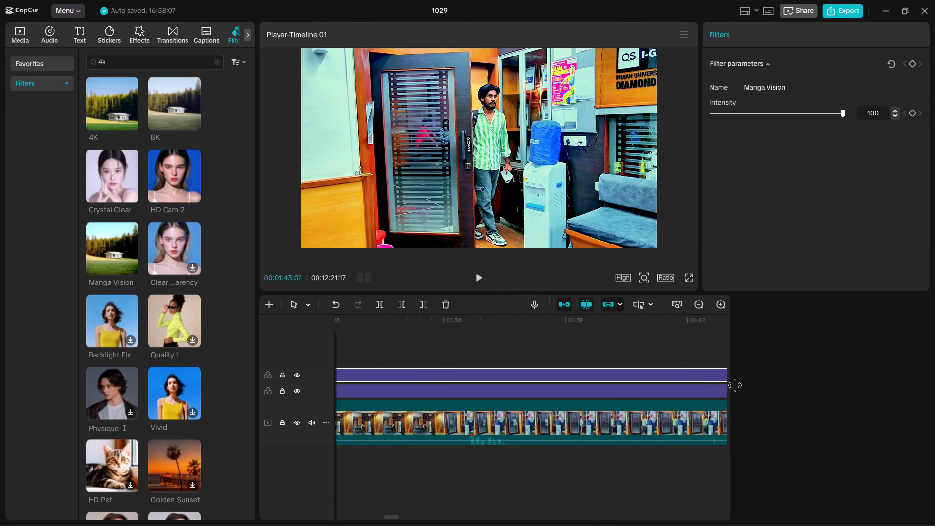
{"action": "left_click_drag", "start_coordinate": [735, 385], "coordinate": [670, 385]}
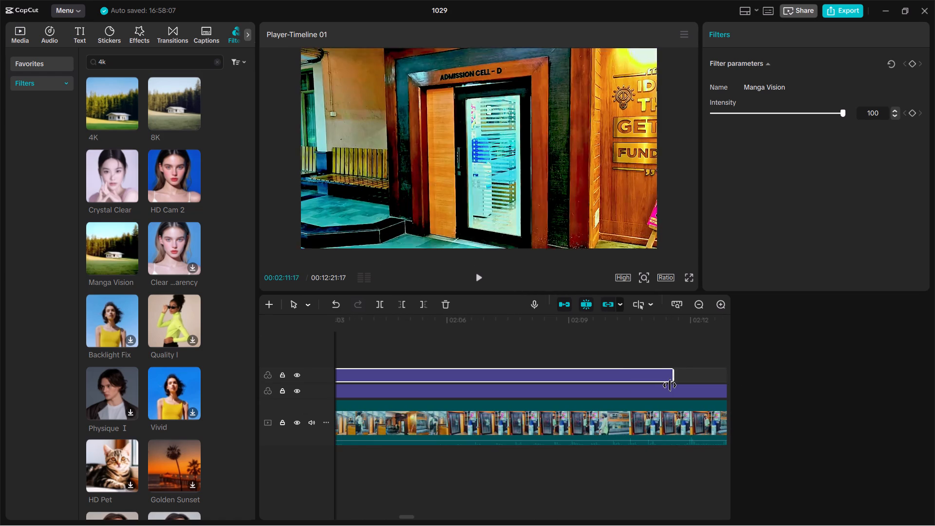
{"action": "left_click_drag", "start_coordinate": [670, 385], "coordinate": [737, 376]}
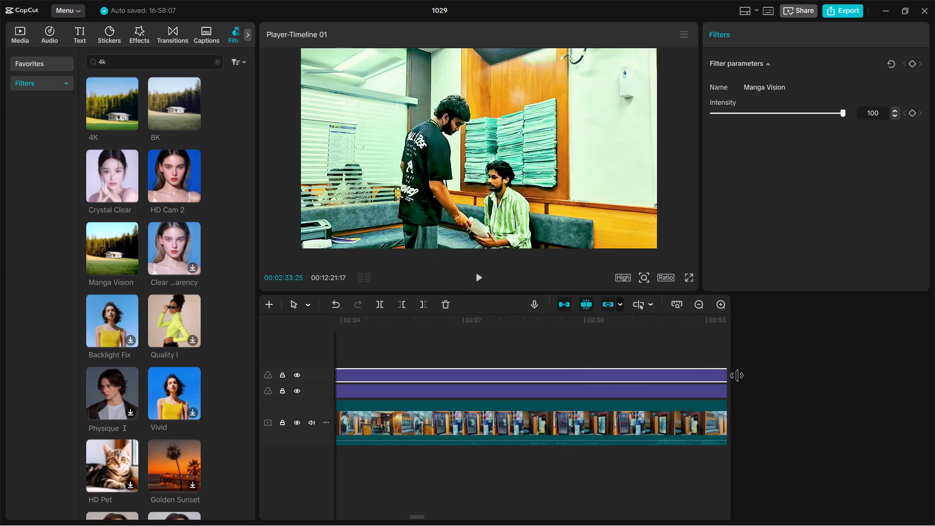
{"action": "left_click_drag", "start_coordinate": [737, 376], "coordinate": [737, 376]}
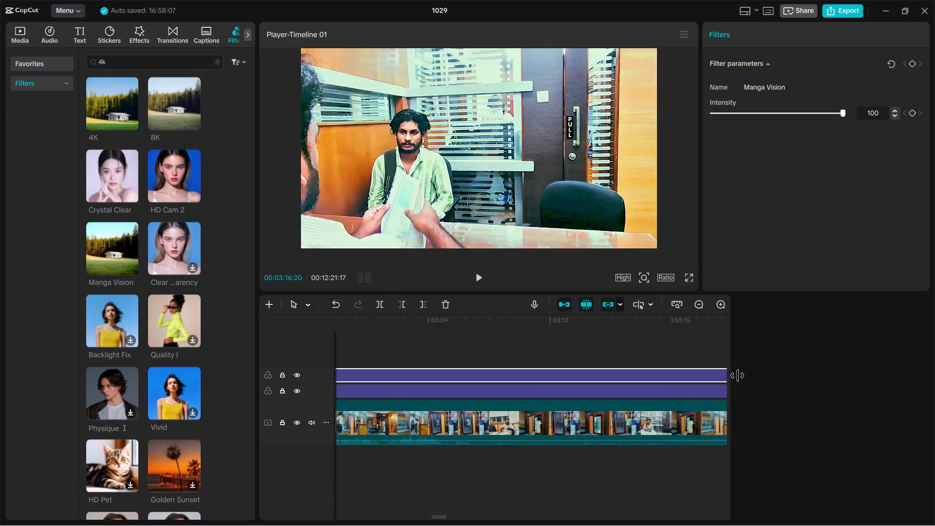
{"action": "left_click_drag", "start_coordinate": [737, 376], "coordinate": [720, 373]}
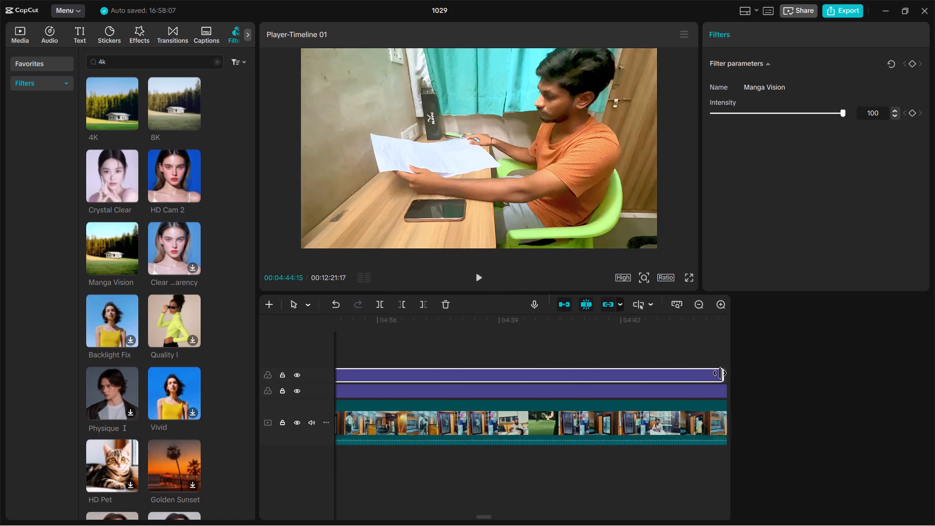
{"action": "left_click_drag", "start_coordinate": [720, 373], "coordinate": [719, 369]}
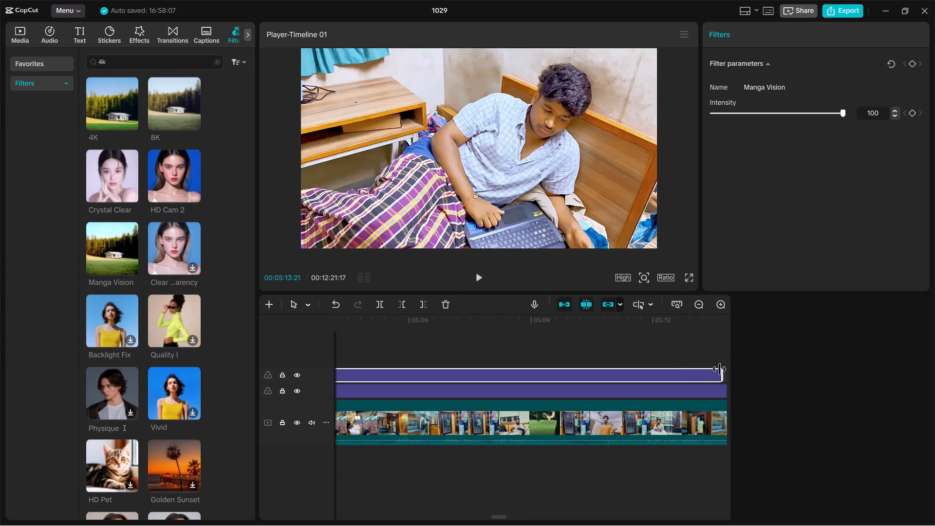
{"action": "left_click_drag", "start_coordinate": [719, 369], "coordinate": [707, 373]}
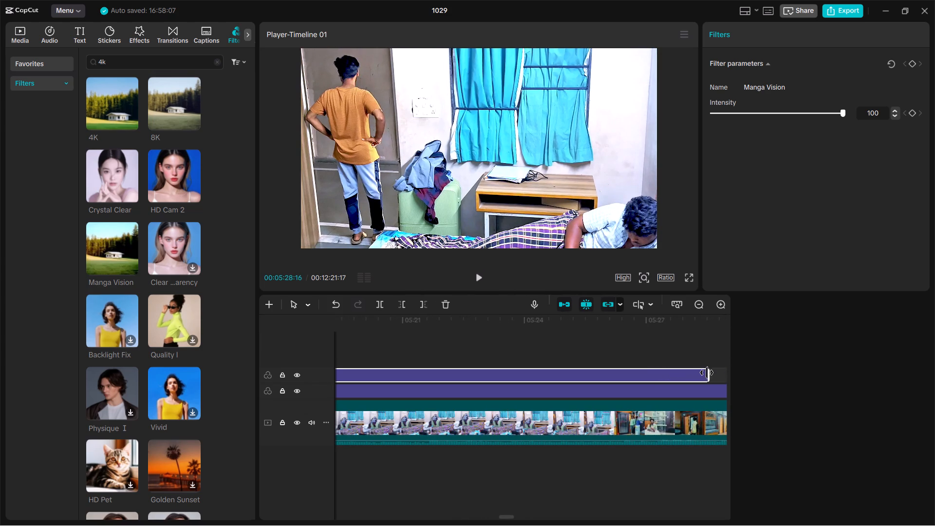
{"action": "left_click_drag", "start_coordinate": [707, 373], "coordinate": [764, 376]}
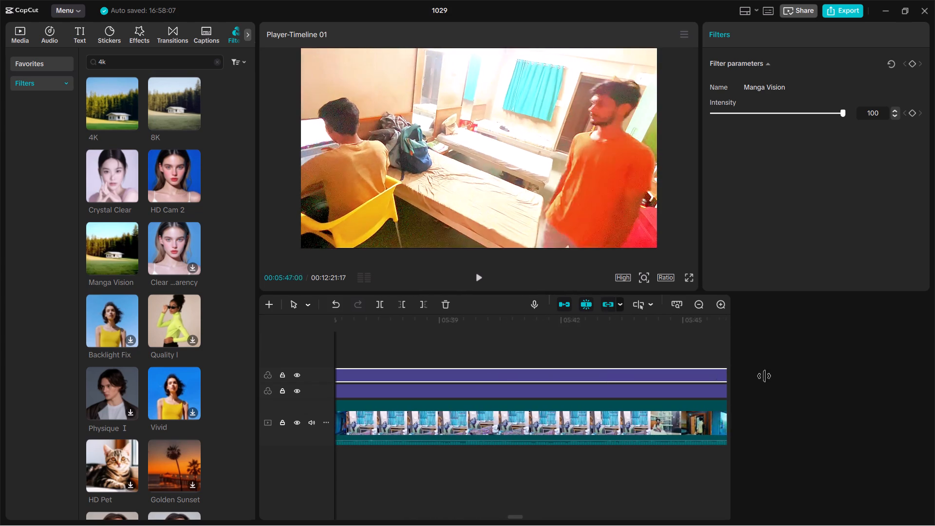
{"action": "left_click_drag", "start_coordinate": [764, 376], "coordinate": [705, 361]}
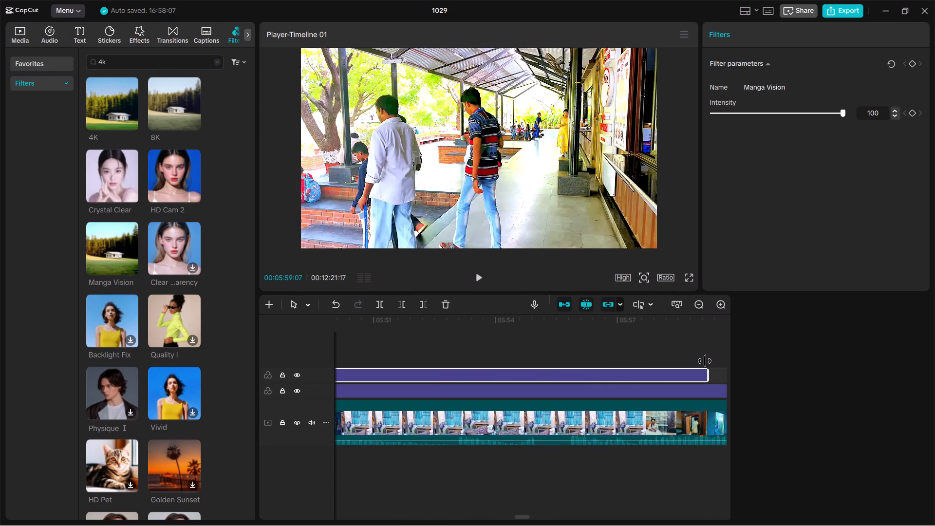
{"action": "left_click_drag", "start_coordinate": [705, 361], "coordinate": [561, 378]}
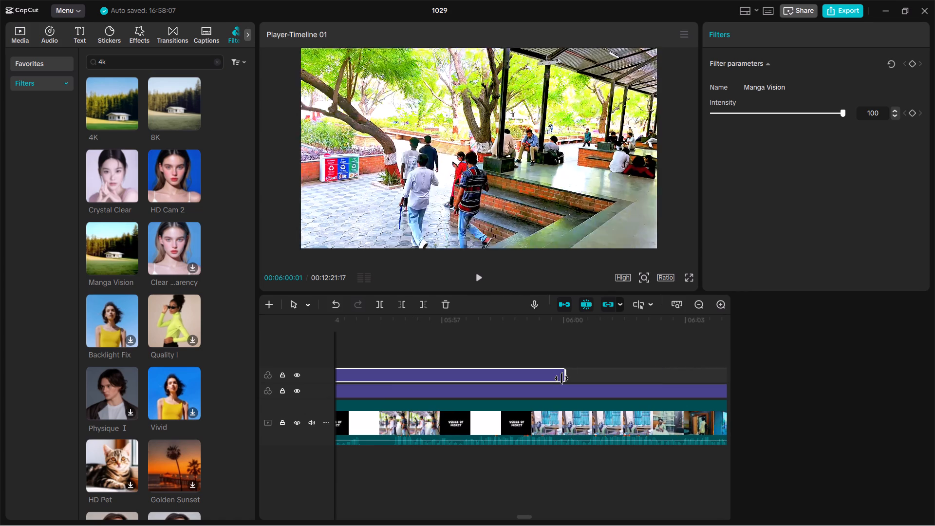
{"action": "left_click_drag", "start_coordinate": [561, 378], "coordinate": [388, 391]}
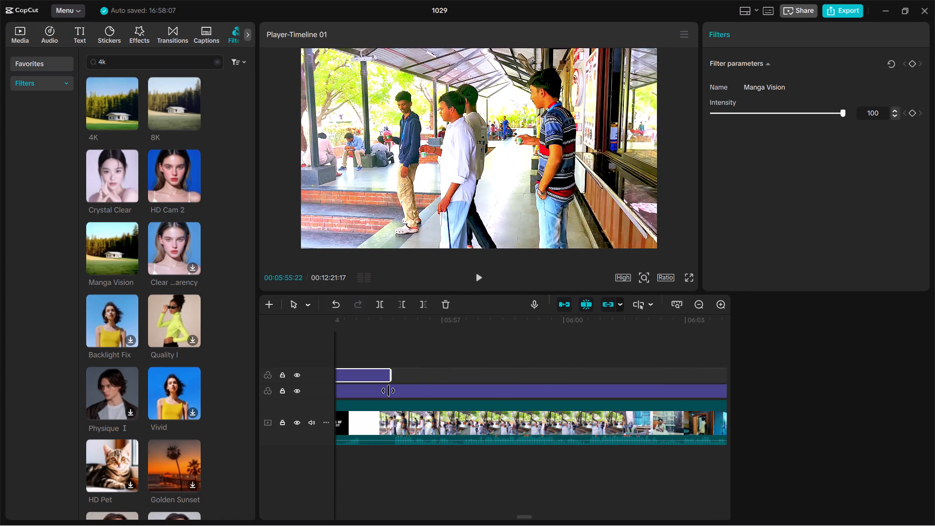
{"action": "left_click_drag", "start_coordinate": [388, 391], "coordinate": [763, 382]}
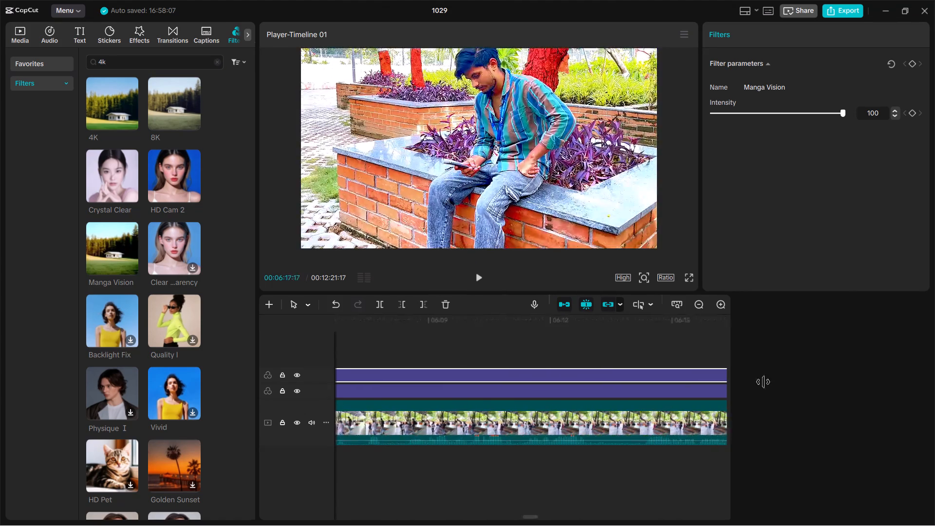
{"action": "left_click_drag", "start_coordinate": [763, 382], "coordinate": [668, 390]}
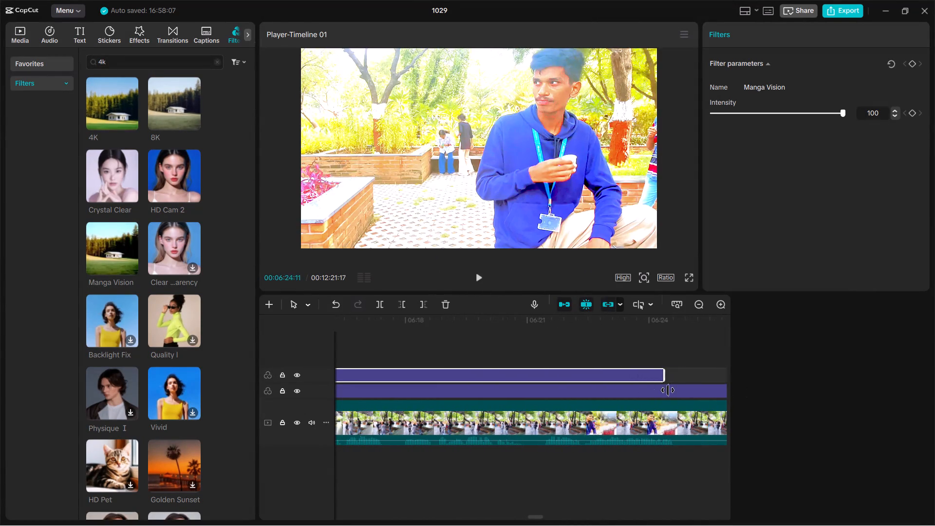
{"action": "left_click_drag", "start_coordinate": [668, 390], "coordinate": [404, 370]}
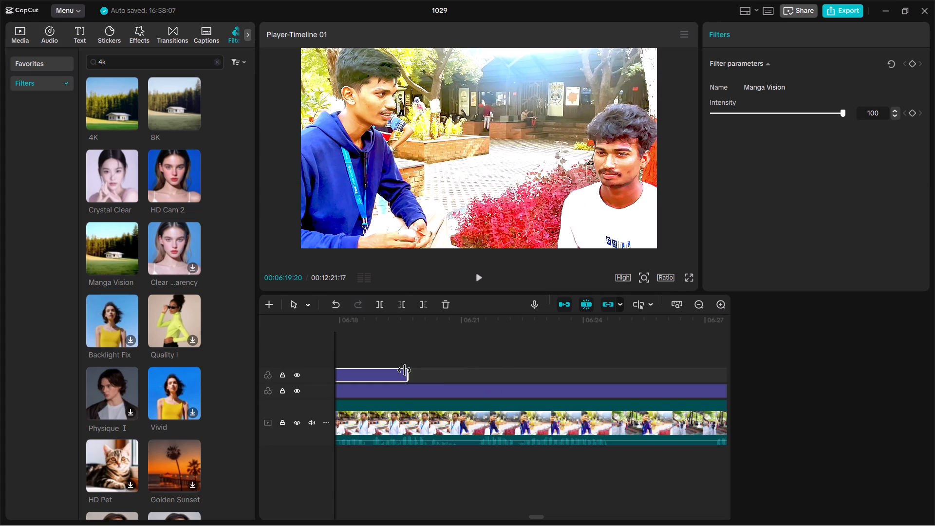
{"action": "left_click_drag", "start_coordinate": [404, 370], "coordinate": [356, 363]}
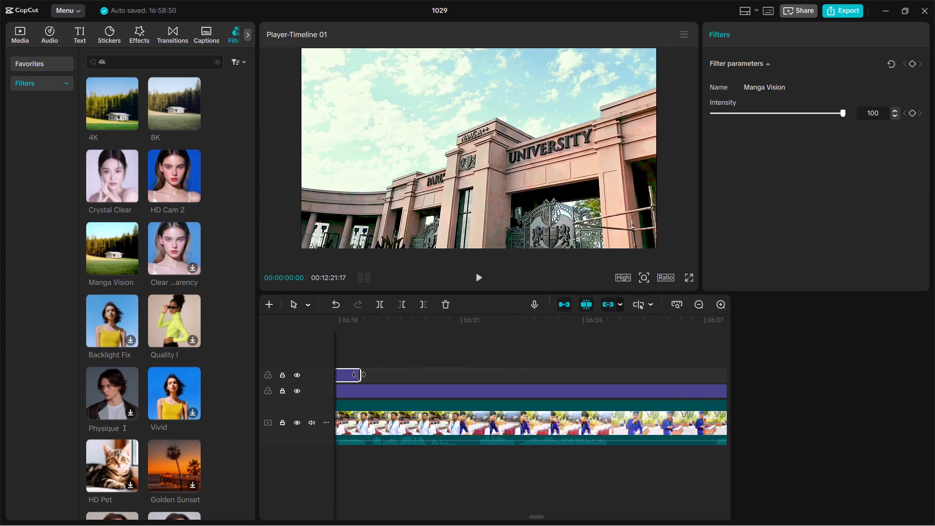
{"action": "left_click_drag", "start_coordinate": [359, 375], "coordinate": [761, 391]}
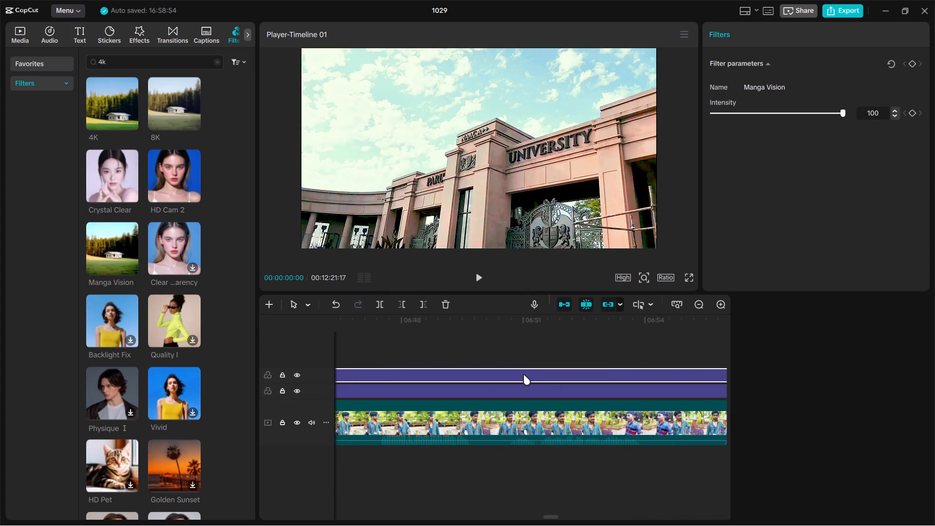
Delete the Manga Vision filter from the layer above French Sun.
{"action": "left_click", "coordinate": [449, 301]}
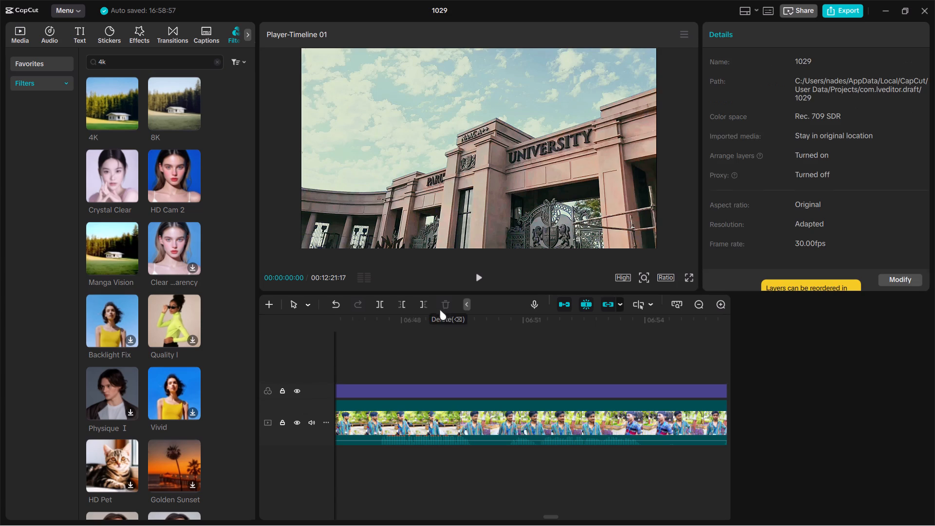
Compare the Quality I, Backlight Fix, Physique I, Vivid, HD Cam 2, Manga Vision and Clear ...arency filters on the opening shot.
{"action": "left_click", "coordinate": [163, 310]}
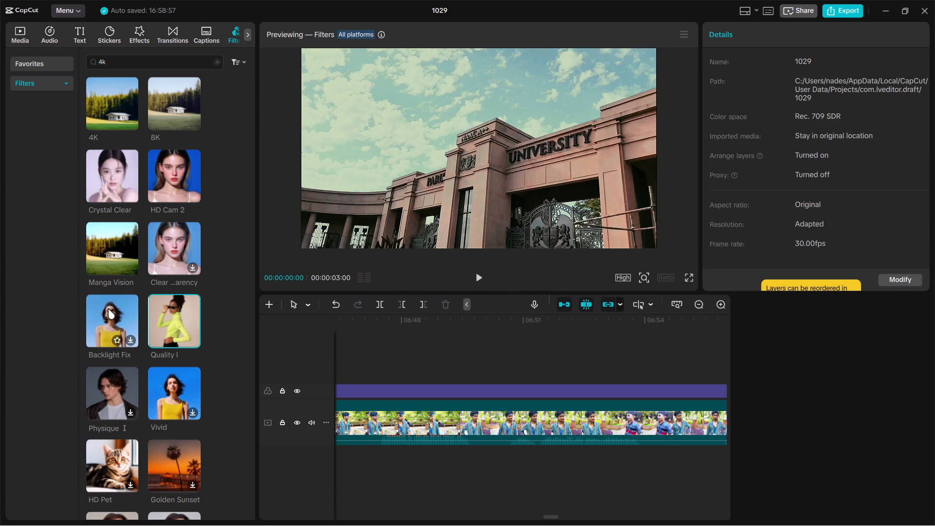
{"action": "left_click", "coordinate": [108, 309]}
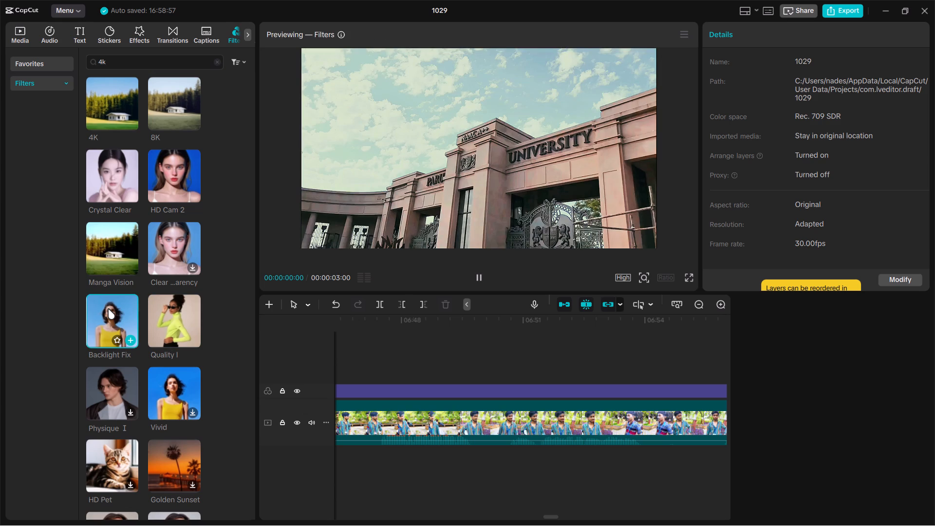
{"action": "left_click", "coordinate": [107, 369]}
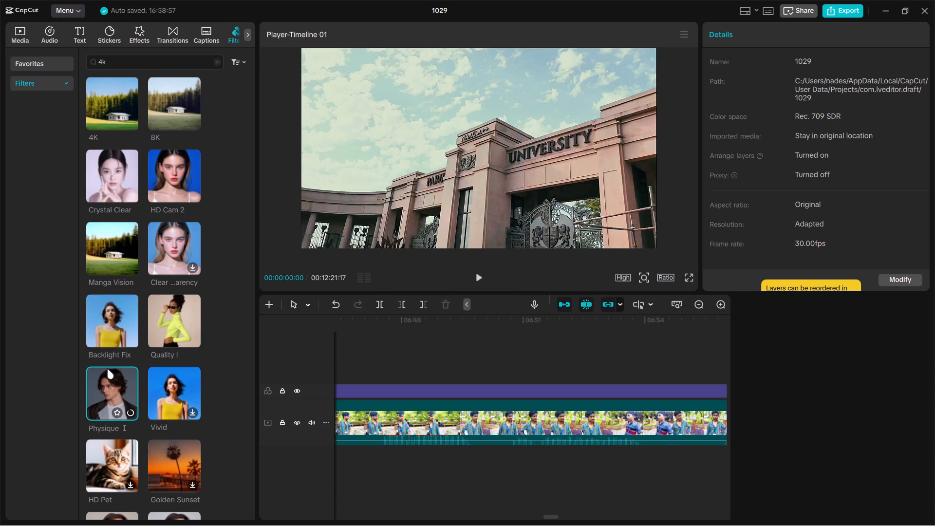
{"action": "left_click", "coordinate": [177, 383]}
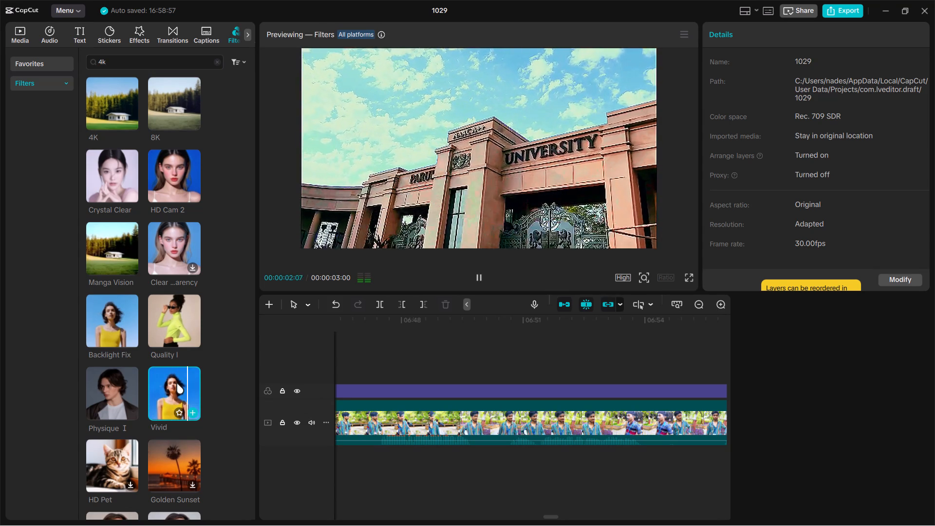
{"action": "scroll", "coordinate": [180, 378], "scroll_direction": "down", "scroll_amount": 2}
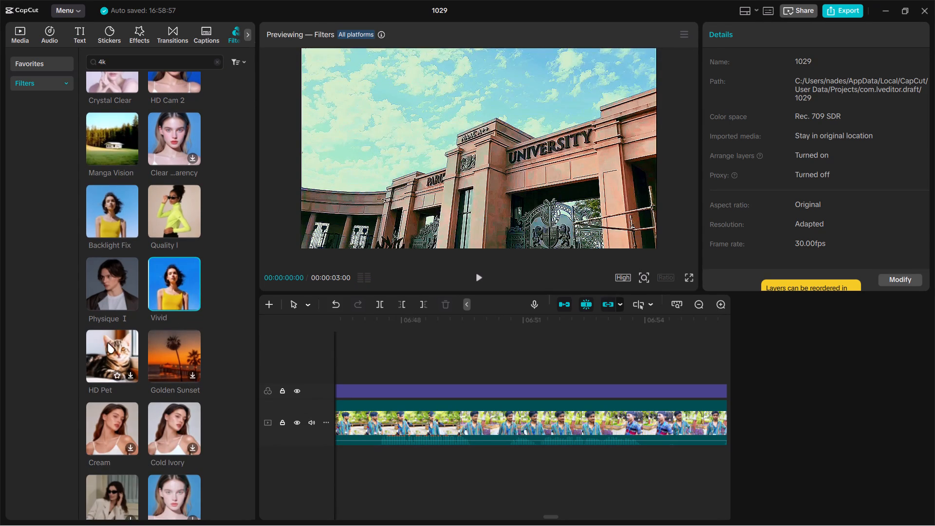
{"action": "scroll", "coordinate": [206, 355], "scroll_direction": "up", "scroll_amount": 4}
{"action": "scroll", "coordinate": [172, 329], "scroll_direction": "up", "scroll_amount": 7}
{"action": "left_click", "coordinate": [194, 182]}
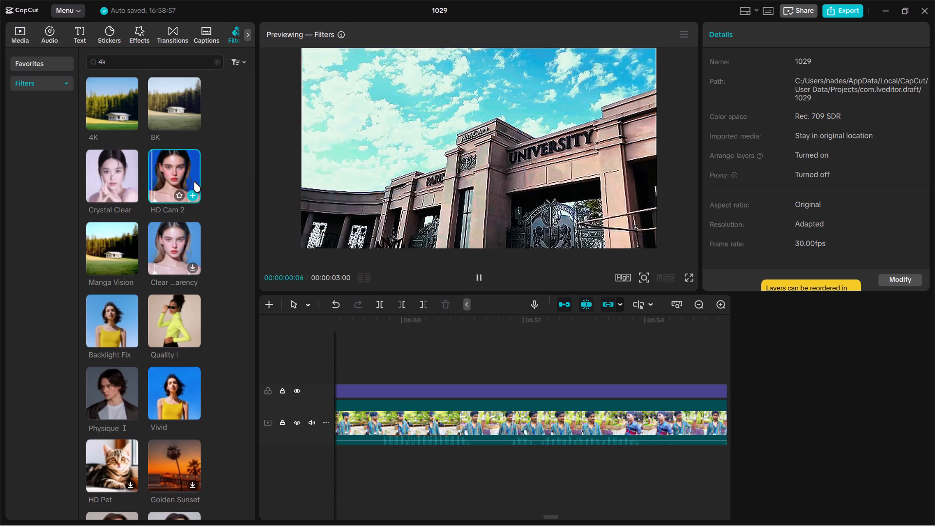
{"action": "left_click", "coordinate": [107, 263]}
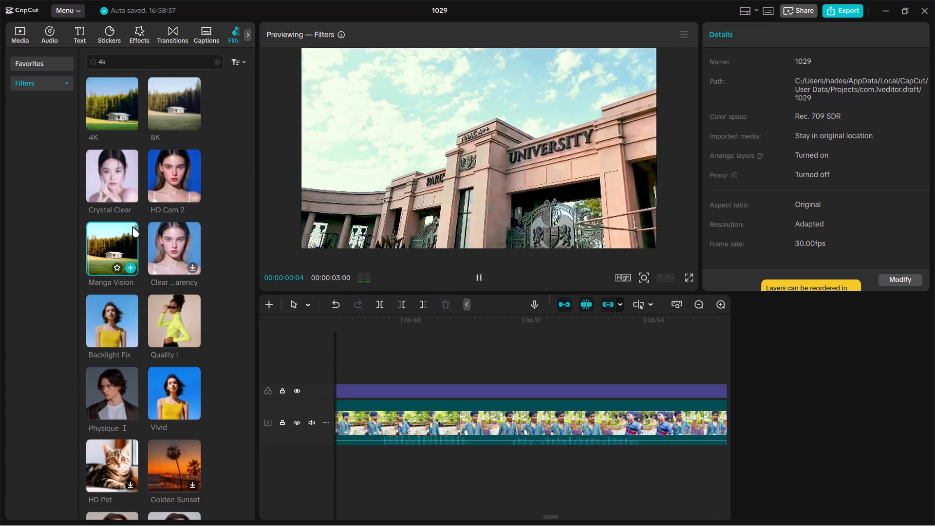
{"action": "left_click", "coordinate": [170, 241]}
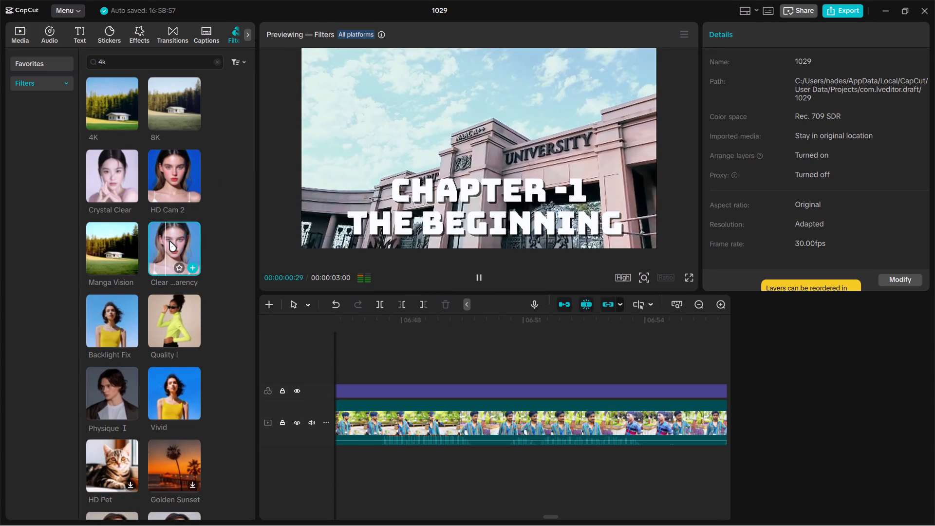
{"action": "left_click", "coordinate": [116, 314]}
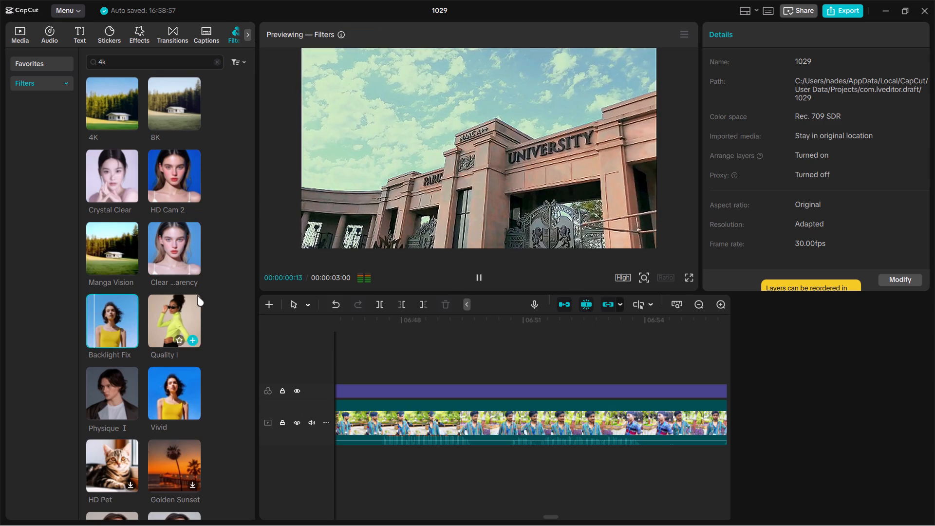
Add the Backlight Fix filter on a layer above French Sun, near 06:47 in the video.
{"action": "left_click_drag", "start_coordinate": [115, 305], "coordinate": [321, 351]}
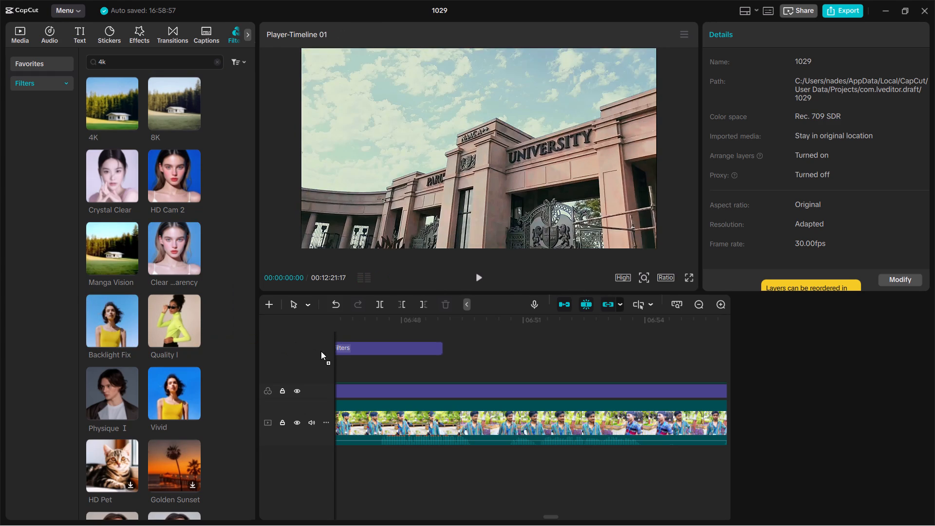
{"action": "left_click_drag", "start_coordinate": [321, 351], "coordinate": [373, 377]}
Stretch the start of the Backlight Fix filter back to the very beginning of the video at 00:00.
{"action": "left_click_drag", "start_coordinate": [373, 377], "coordinate": [300, 382]}
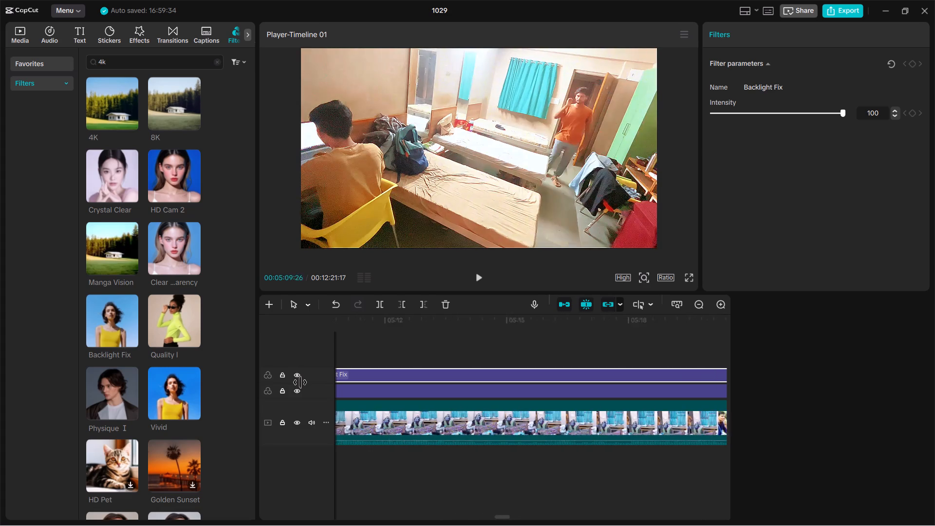
{"action": "left_click_drag", "start_coordinate": [300, 382], "coordinate": [299, 382]}
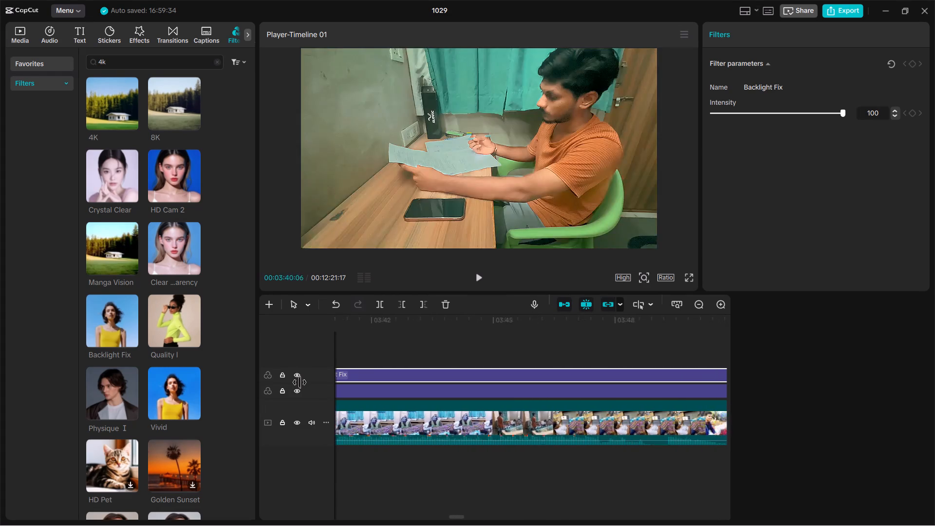
{"action": "left_click_drag", "start_coordinate": [299, 382], "coordinate": [324, 385]}
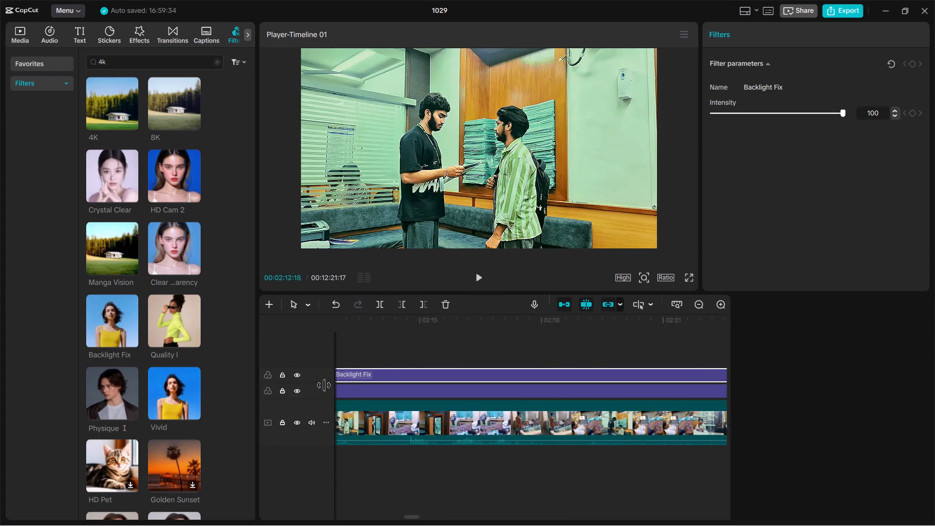
{"action": "left_click_drag", "start_coordinate": [324, 385], "coordinate": [320, 400]}
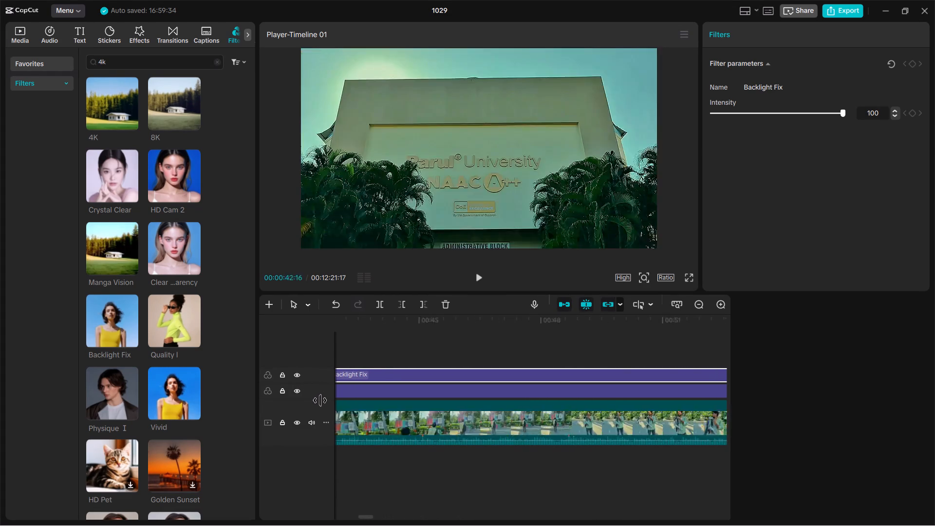
{"action": "left_click_drag", "start_coordinate": [320, 400], "coordinate": [310, 407]}
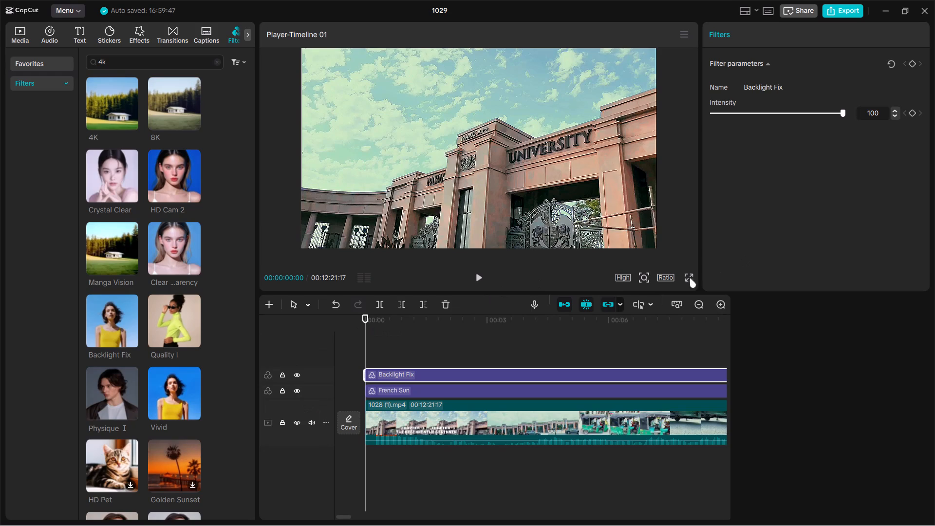
Preview the graded video full screen from the opening, skipping ahead through the scenes to about 07:12 to check the look.
{"action": "left_click", "coordinate": [685, 277]}
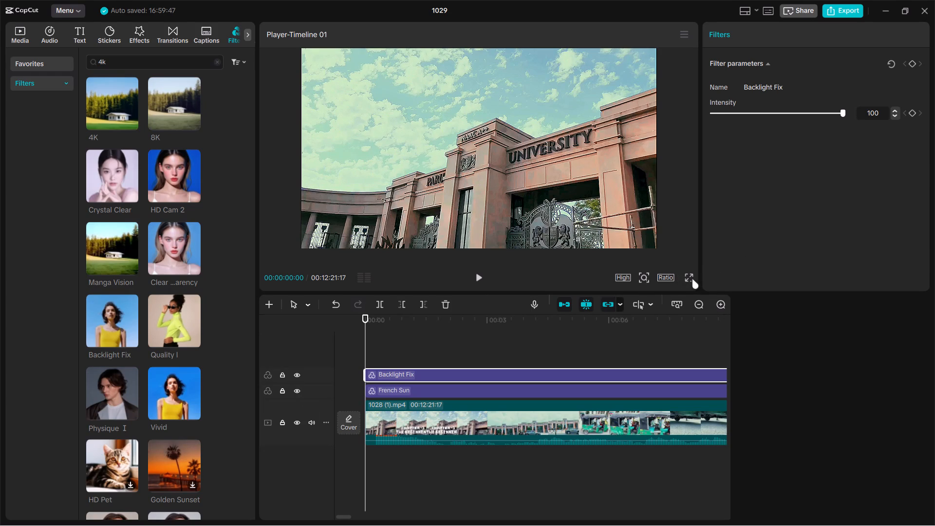
{"action": "left_click", "coordinate": [692, 279]}
{"action": "key", "text": "space"}
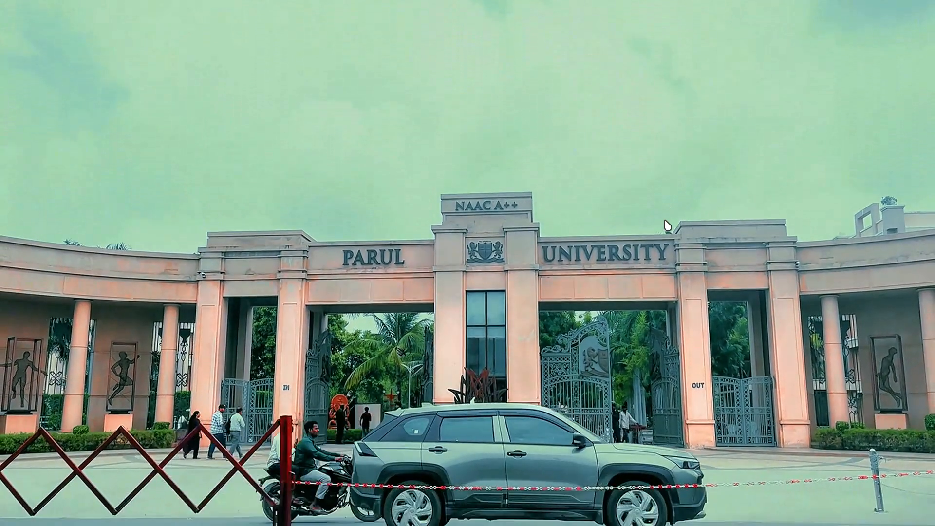
{"action": "type", "text": "lllll"}
{"action": "key", "text": "l"}
{"action": "key", "text": "l"}
{"action": "key", "text": "l"}
{"action": "key", "text": "l"}
{"action": "type", "text": "llllll"}
{"action": "key", "text": "l"}
{"action": "type", "text": "lllll"}
{"action": "type", "text": "llllll"}
{"action": "type", "text": "llll"}
{"action": "type", "text": "lllllll"}
{"action": "type", "text": "llllllllll"}
{"action": "key", "text": "l"}
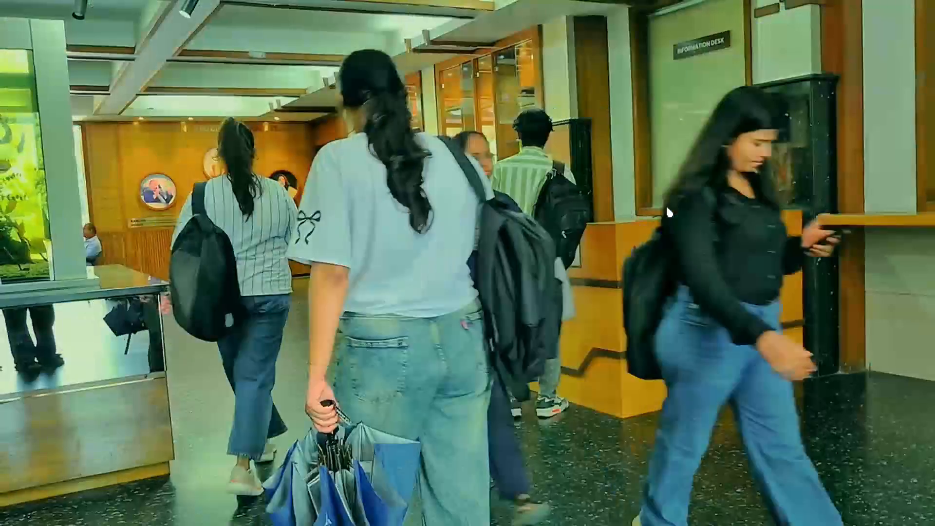
{"action": "key", "text": "space"}
{"action": "key", "text": "space"}
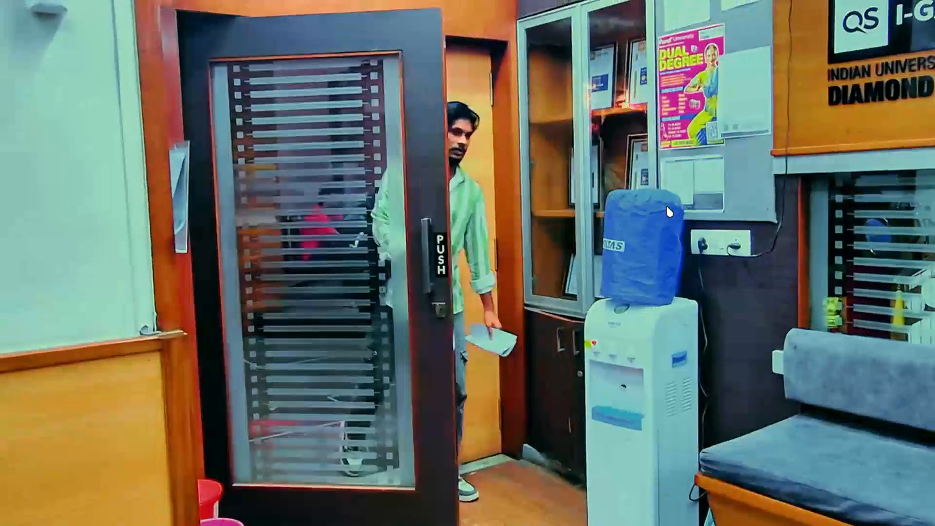
{"action": "key", "text": "l"}
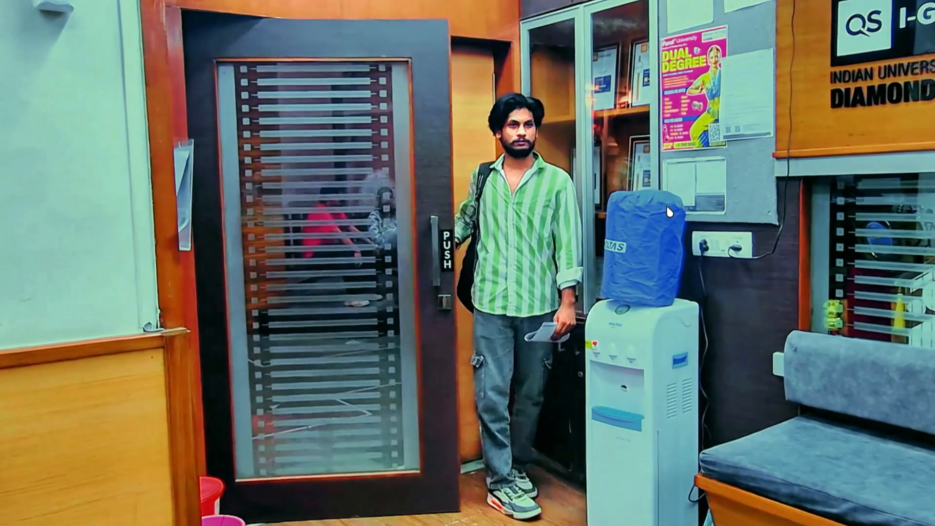
{"action": "key", "text": "l"}
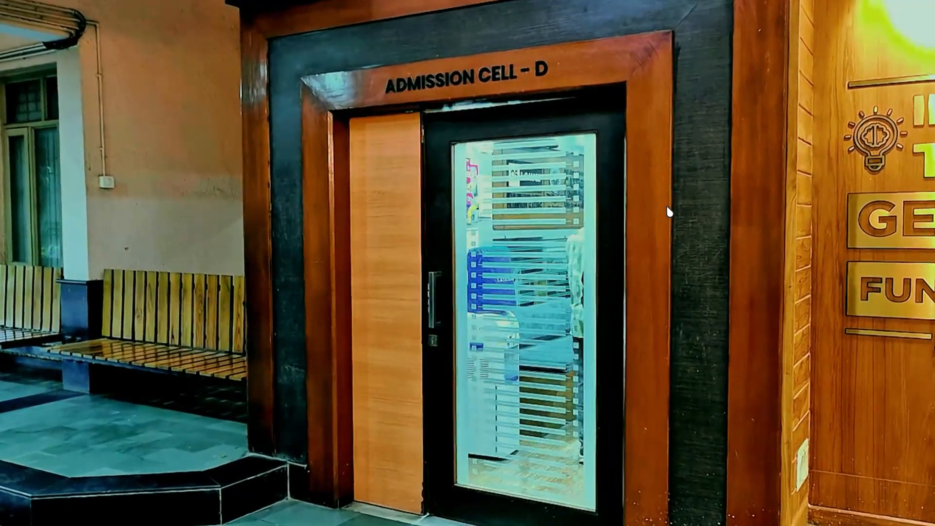
{"action": "key", "text": "l"}
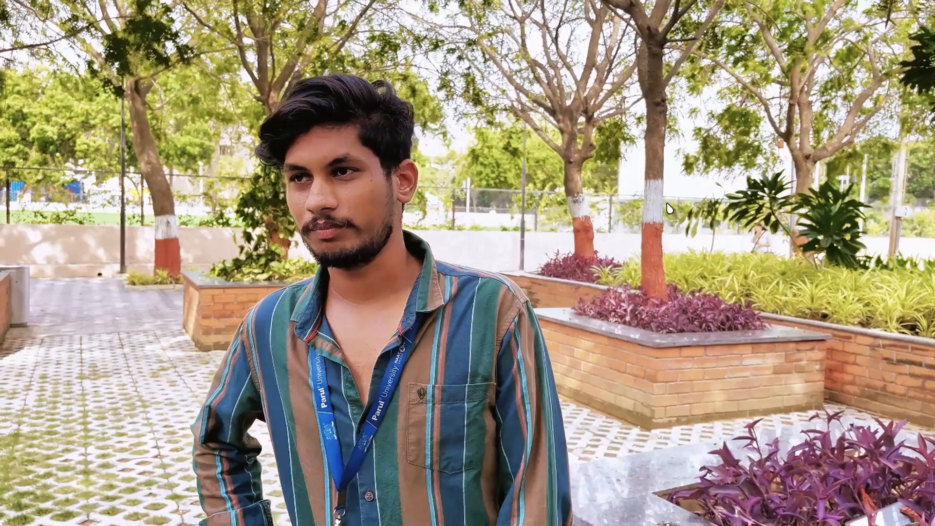
{"action": "key", "text": "space"}
{"action": "scroll", "coordinate": [512, 18], "scroll_direction": "down", "scroll_amount": 1}
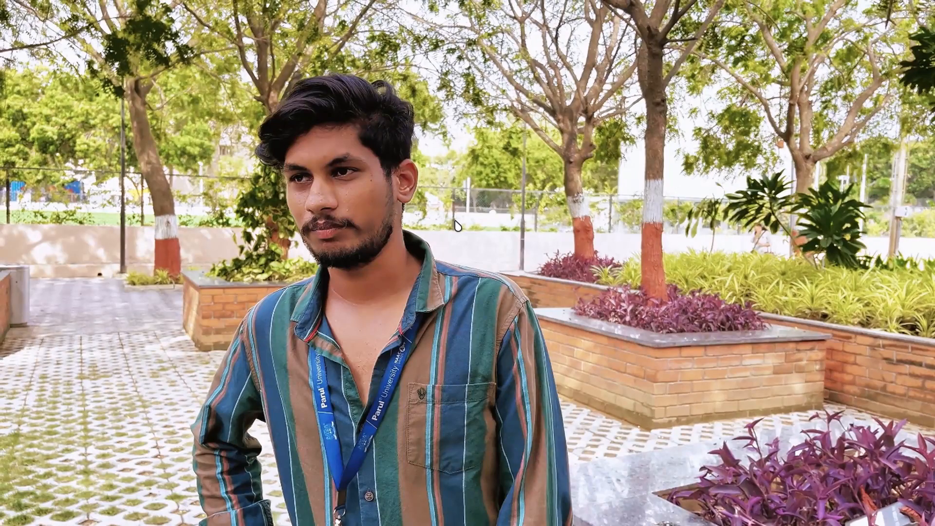
{"action": "left_click", "coordinate": [455, 221]}
{"action": "left_click", "coordinate": [628, 474]}
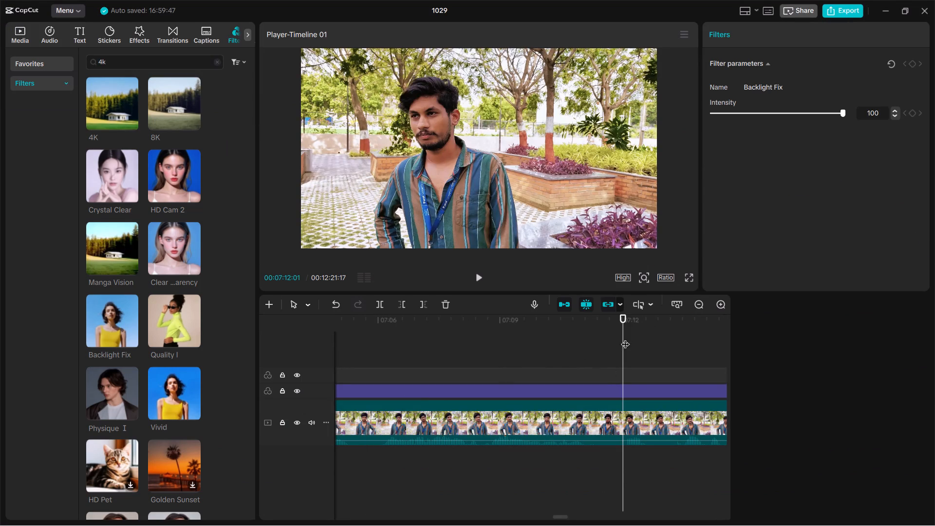
Stretch the end of the Backlight Fix filter from about 06:50 to the end of the video at 12:21:17.
{"action": "left_click_drag", "start_coordinate": [621, 320], "coordinate": [344, 418]}
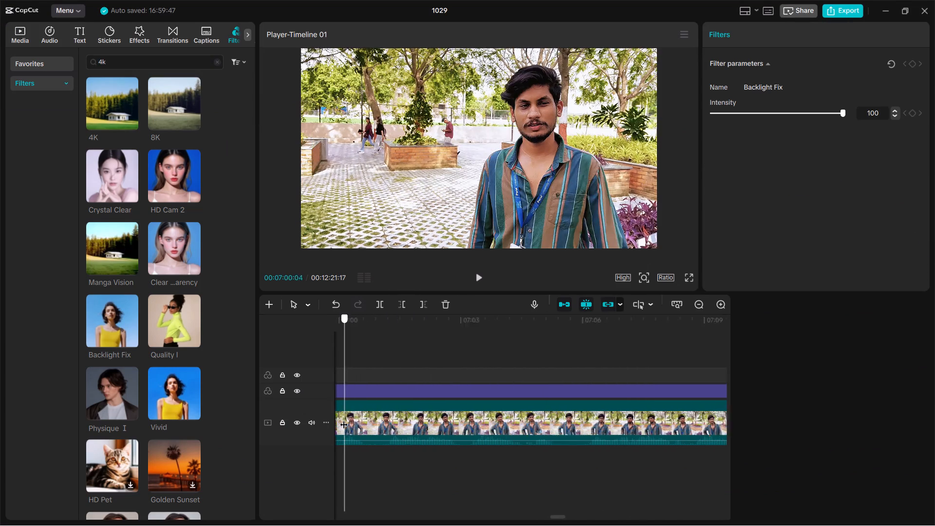
{"action": "left_click_drag", "start_coordinate": [344, 418], "coordinate": [486, 355]}
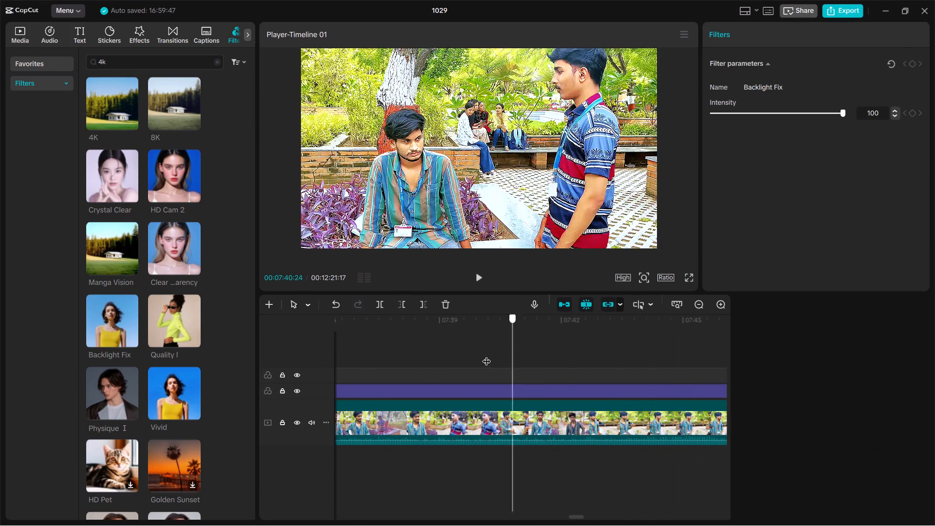
{"action": "left_click_drag", "start_coordinate": [486, 355], "coordinate": [364, 366]}
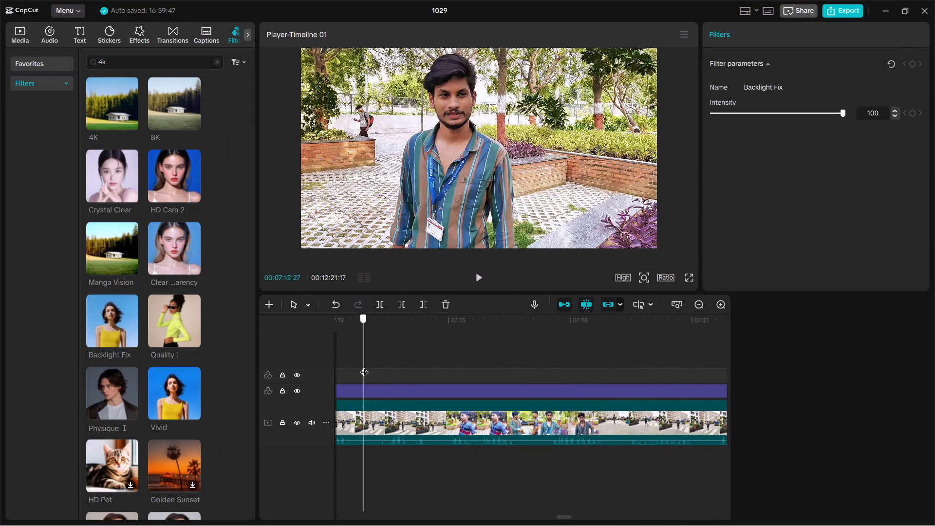
{"action": "left_click_drag", "start_coordinate": [364, 366], "coordinate": [326, 401]}
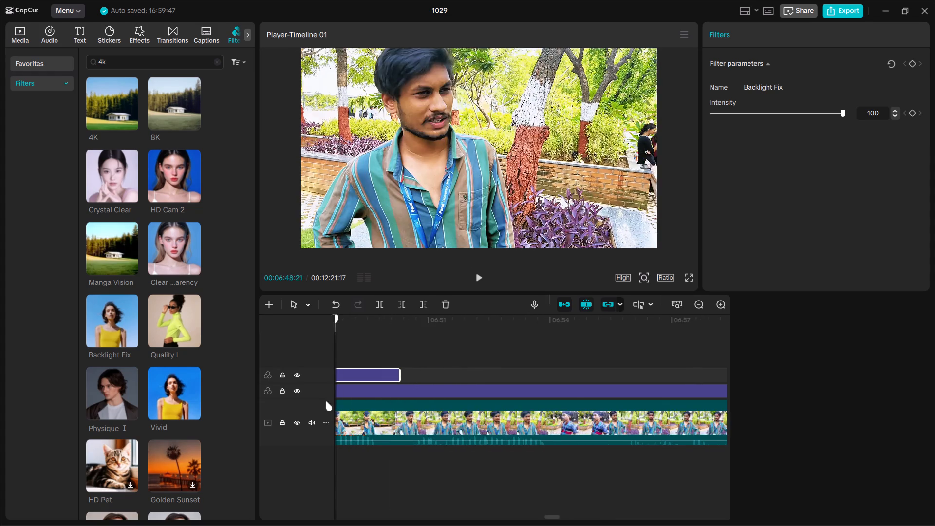
{"action": "left_click_drag", "start_coordinate": [326, 401], "coordinate": [419, 386]}
{"action": "left_click_drag", "start_coordinate": [446, 372], "coordinate": [797, 369]}
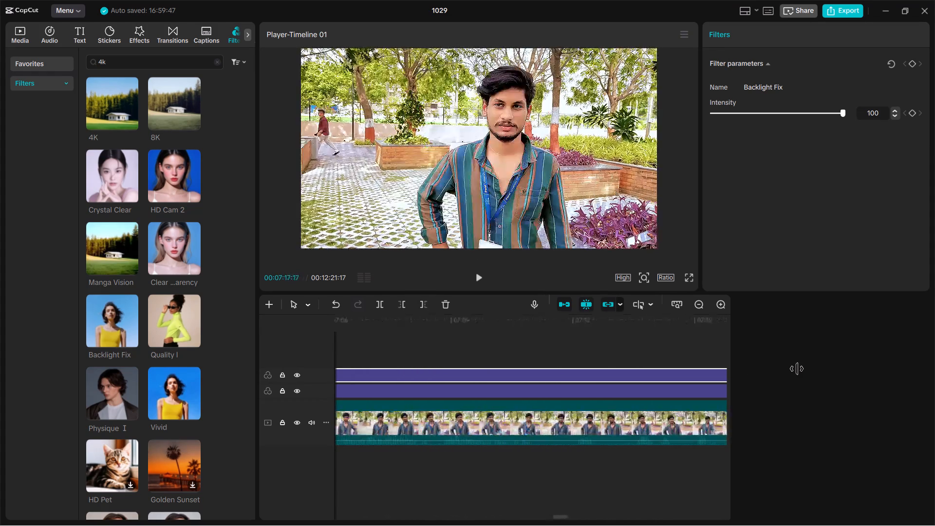
{"action": "left_click_drag", "start_coordinate": [797, 369], "coordinate": [834, 357]}
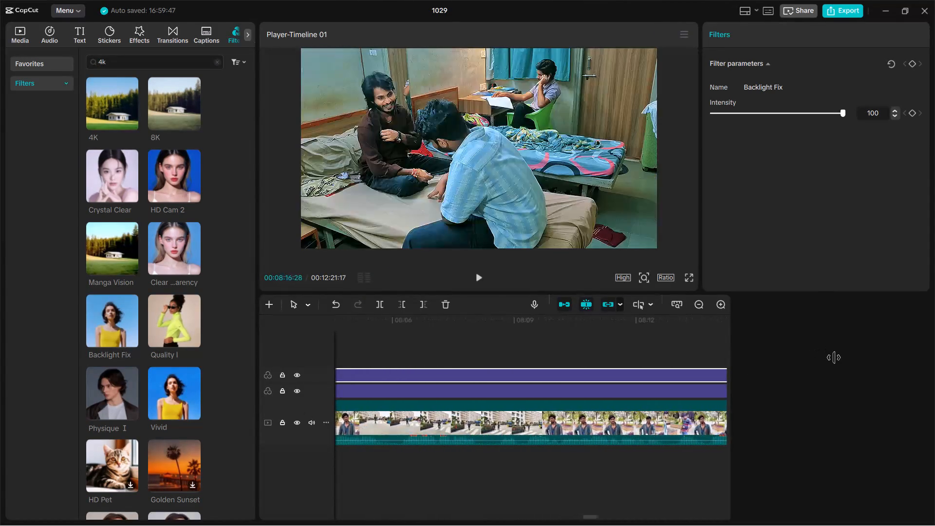
{"action": "left_click_drag", "start_coordinate": [834, 357], "coordinate": [711, 385]}
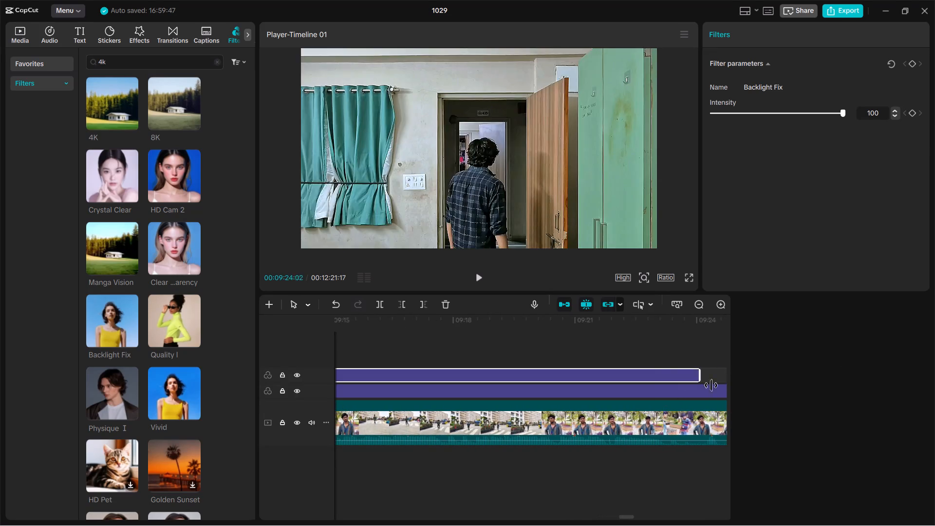
{"action": "left_click_drag", "start_coordinate": [711, 385], "coordinate": [738, 399]}
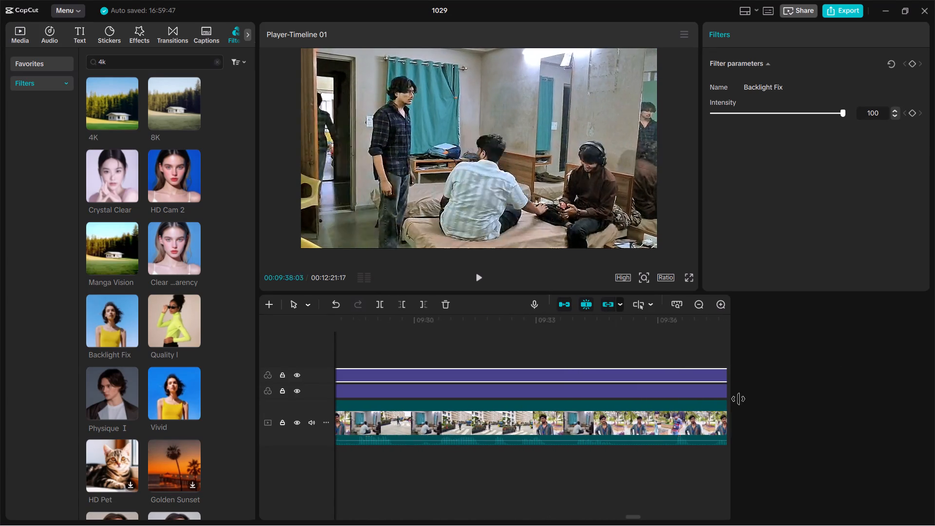
{"action": "left_click_drag", "start_coordinate": [738, 399], "coordinate": [763, 386]}
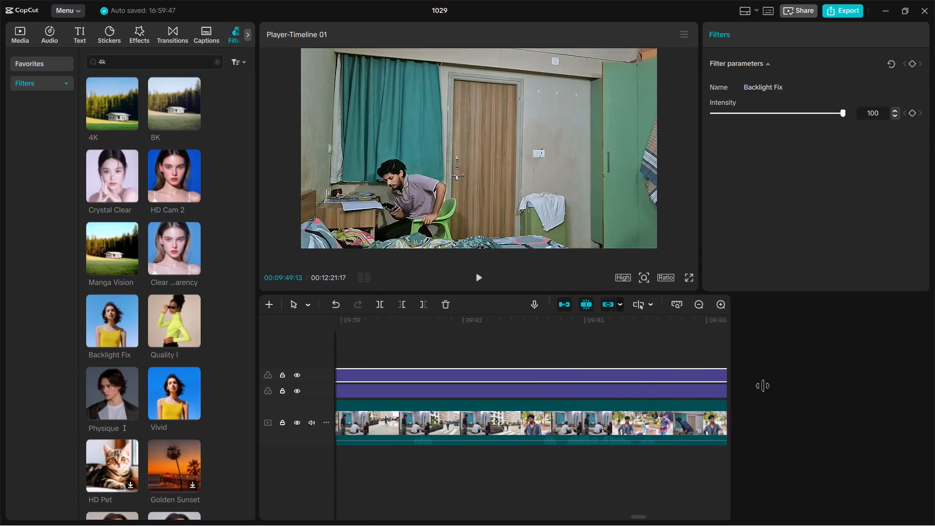
{"action": "left_click_drag", "start_coordinate": [763, 386], "coordinate": [709, 392]}
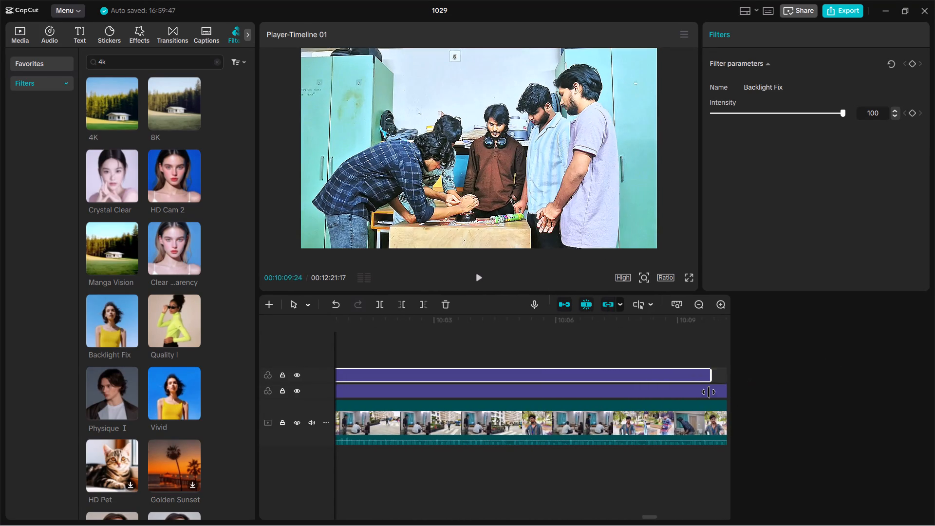
{"action": "left_click_drag", "start_coordinate": [709, 392], "coordinate": [692, 383]}
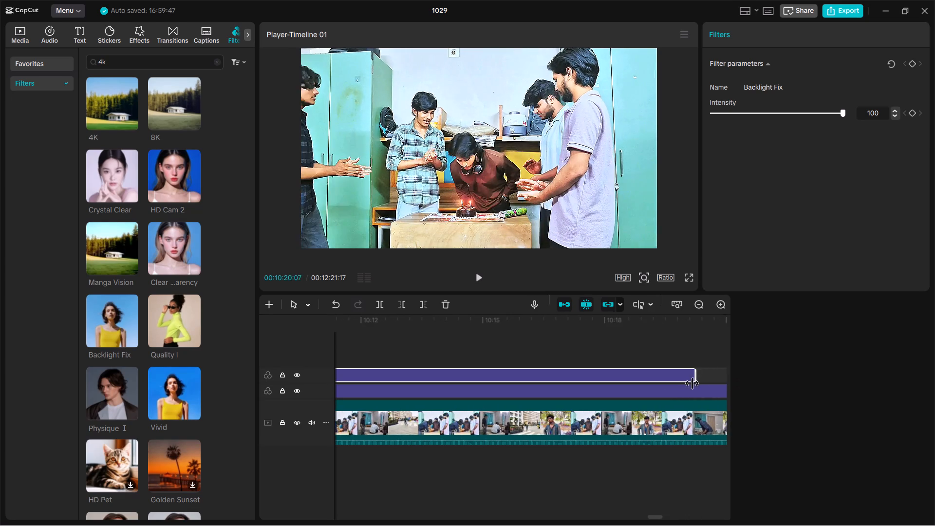
{"action": "left_click_drag", "start_coordinate": [692, 383], "coordinate": [715, 376]}
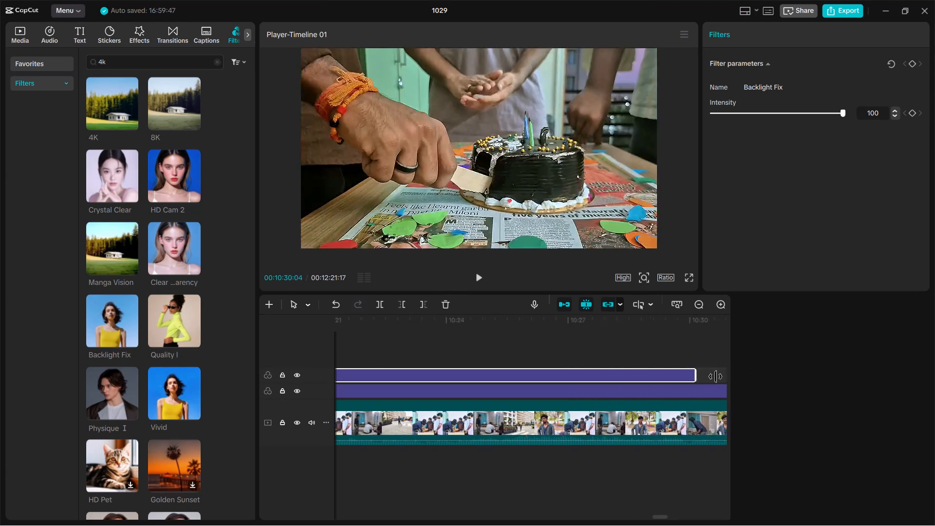
{"action": "left_click_drag", "start_coordinate": [715, 376], "coordinate": [715, 368]}
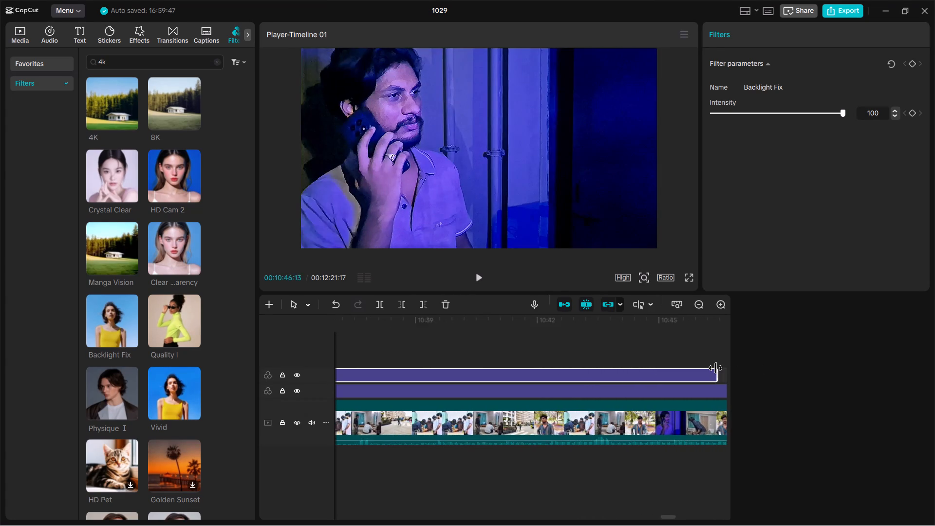
{"action": "left_click_drag", "start_coordinate": [715, 368], "coordinate": [706, 368]}
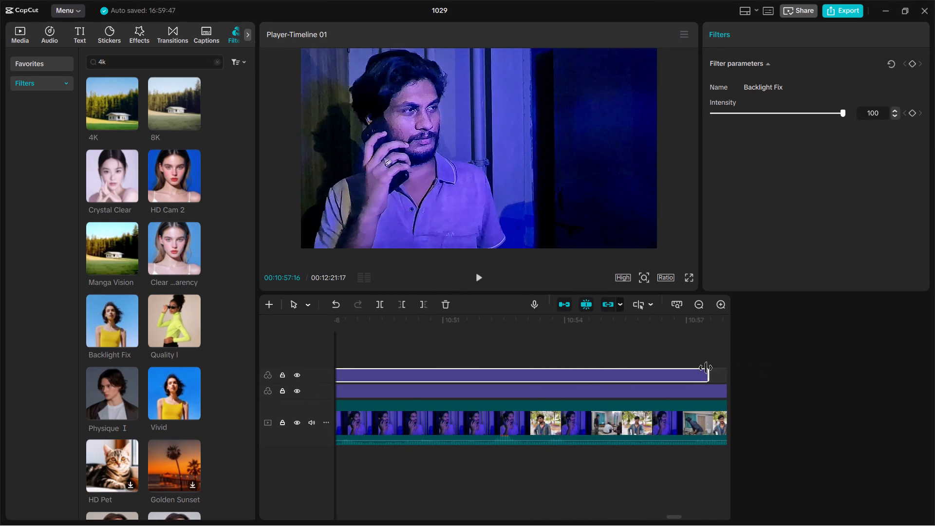
{"action": "left_click_drag", "start_coordinate": [706, 368], "coordinate": [736, 373]}
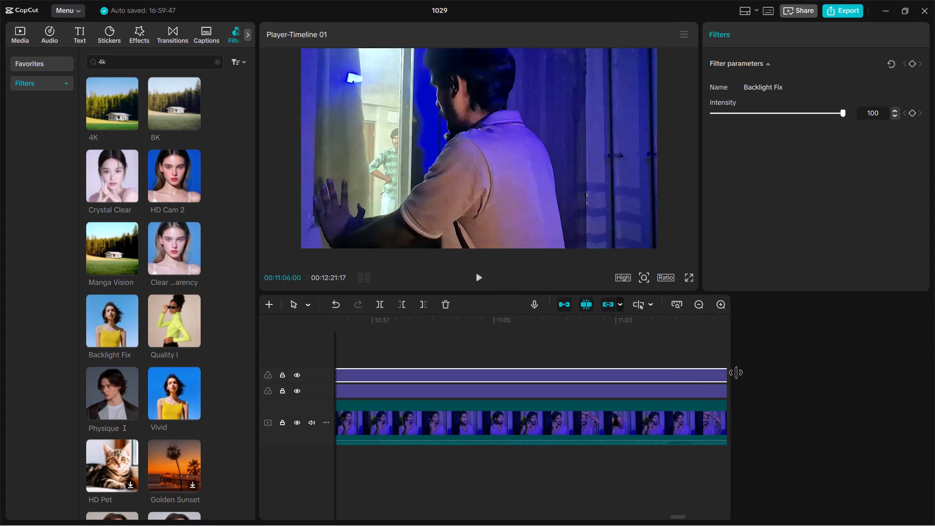
{"action": "left_click_drag", "start_coordinate": [736, 373], "coordinate": [693, 384]}
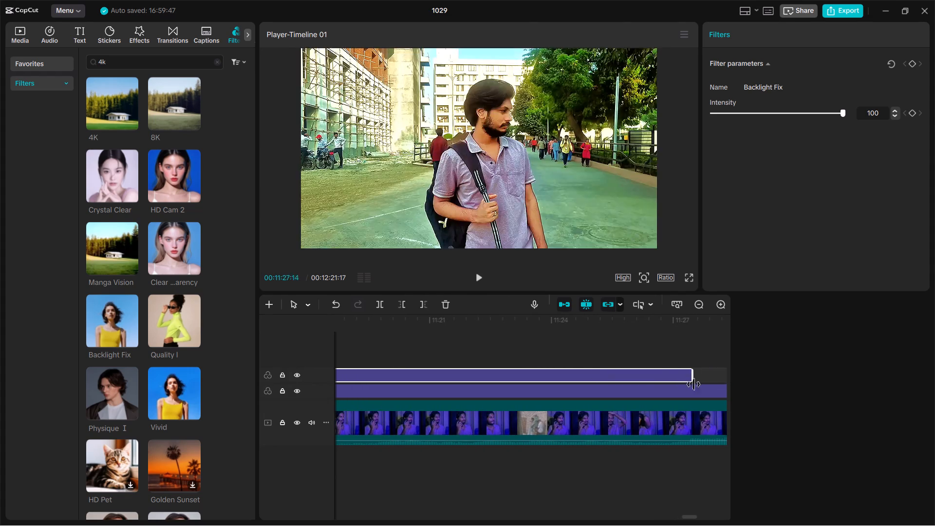
{"action": "left_click_drag", "start_coordinate": [693, 384], "coordinate": [733, 387]}
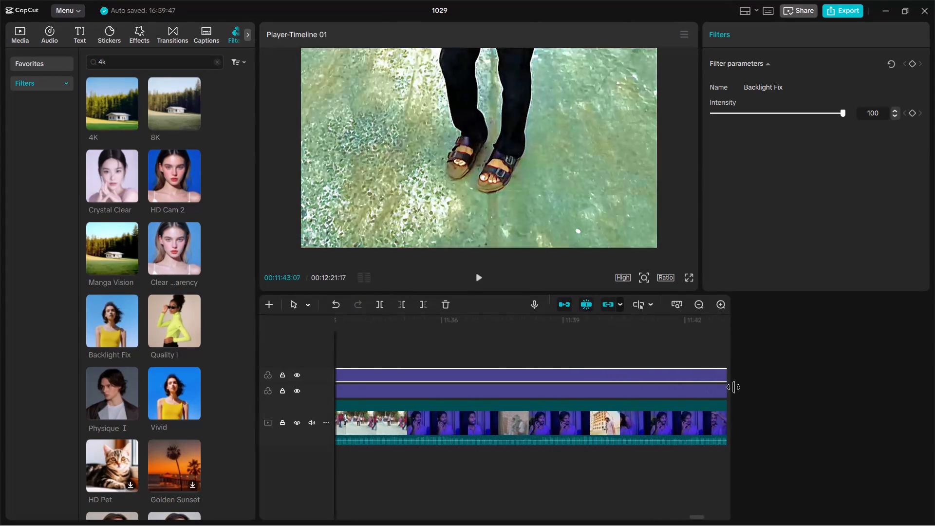
{"action": "left_click_drag", "start_coordinate": [733, 387], "coordinate": [723, 394]}
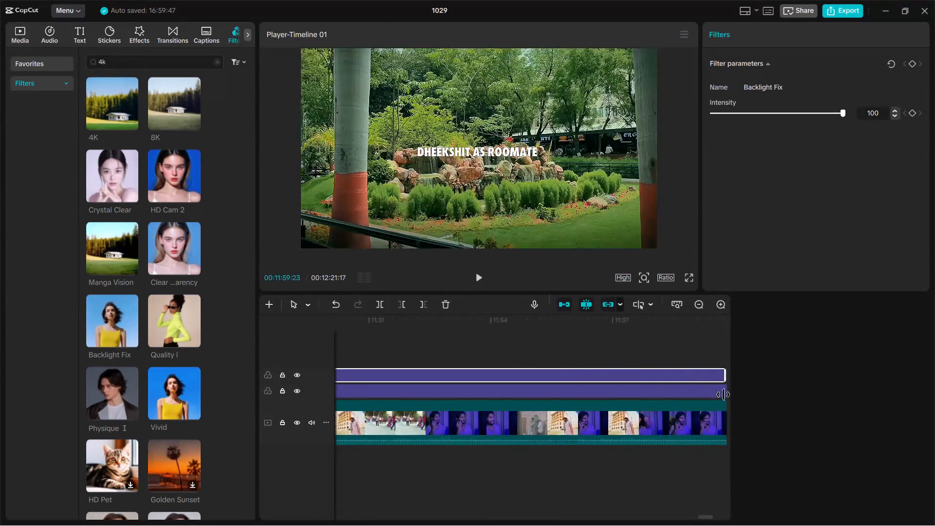
{"action": "left_click_drag", "start_coordinate": [723, 394], "coordinate": [715, 396]}
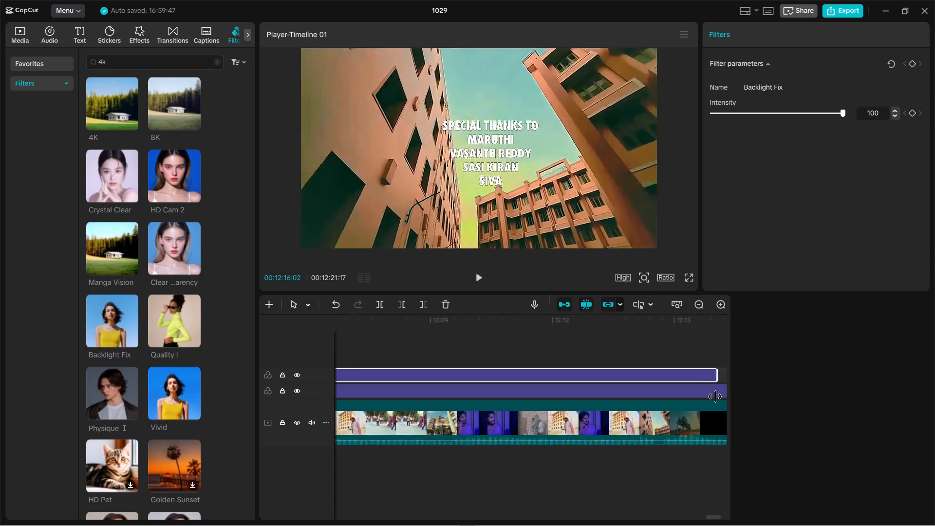
{"action": "left_click_drag", "start_coordinate": [715, 396], "coordinate": [726, 404]}
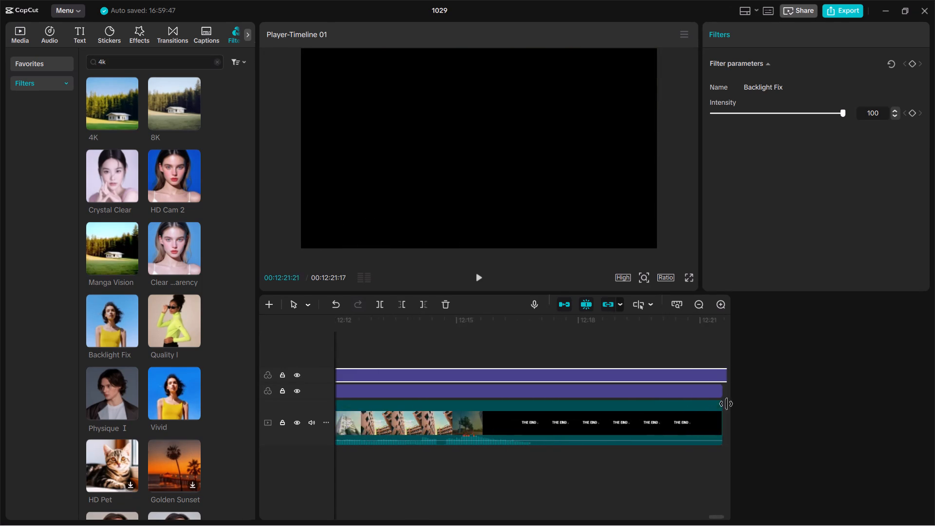
{"action": "left_click_drag", "start_coordinate": [726, 404], "coordinate": [625, 418]}
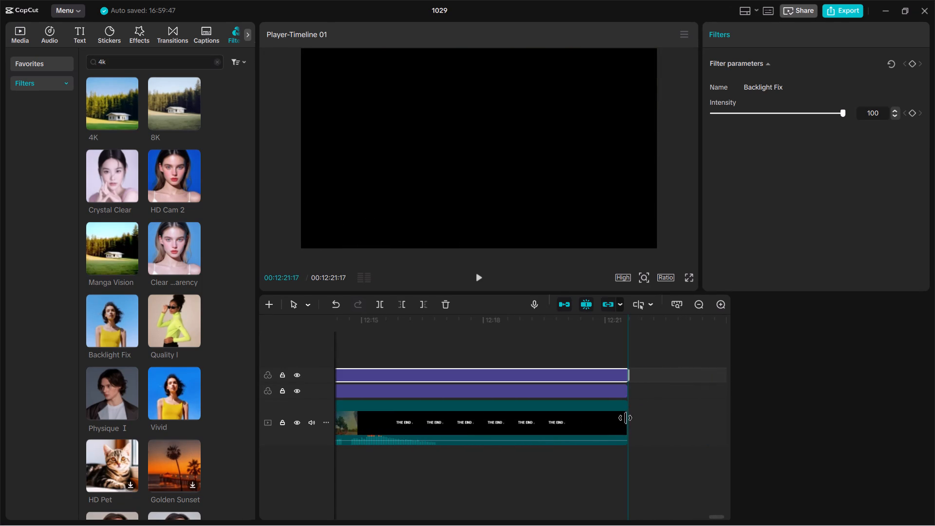
{"action": "left_click_drag", "start_coordinate": [625, 418], "coordinate": [625, 425]}
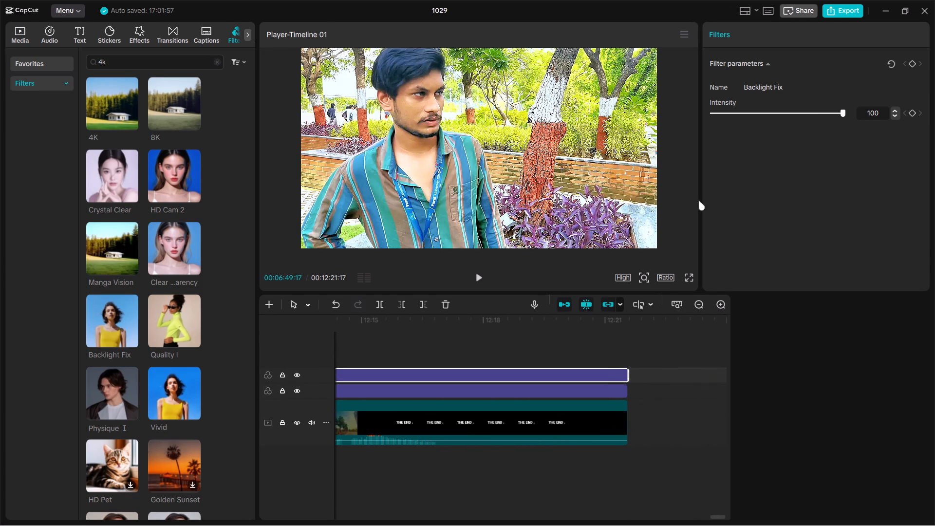
Set the Backlight Fix filter's intensity to 80.
{"action": "left_click", "coordinate": [833, 113]}
{"action": "left_click_drag", "start_coordinate": [833, 113], "coordinate": [828, 120]}
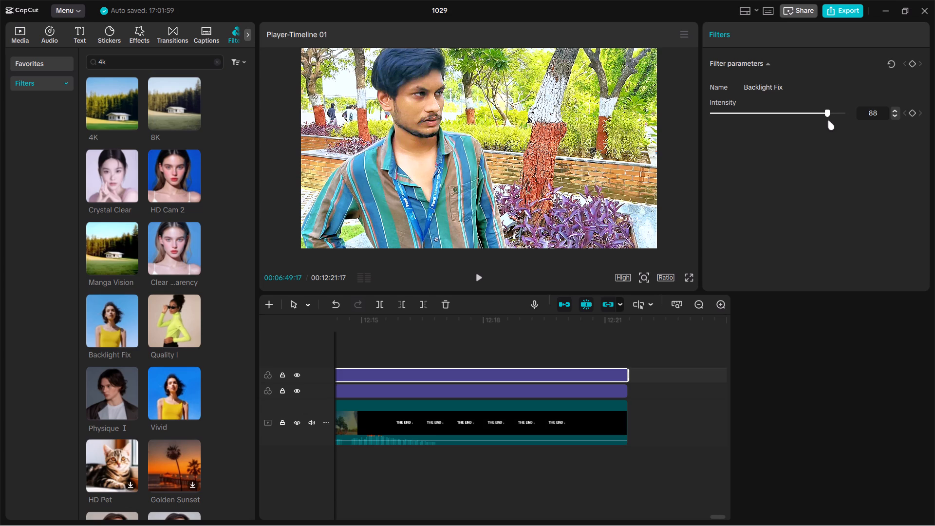
{"action": "left_click_drag", "start_coordinate": [828, 120], "coordinate": [818, 138]}
{"action": "left_click_drag", "start_coordinate": [818, 138], "coordinate": [818, 138]}
{"action": "left_click", "coordinate": [840, 359]}
Show the project's imported media.
{"action": "scroll", "coordinate": [58, 196], "scroll_direction": "up", "scroll_amount": 1}
{"action": "left_click", "coordinate": [20, 33]}
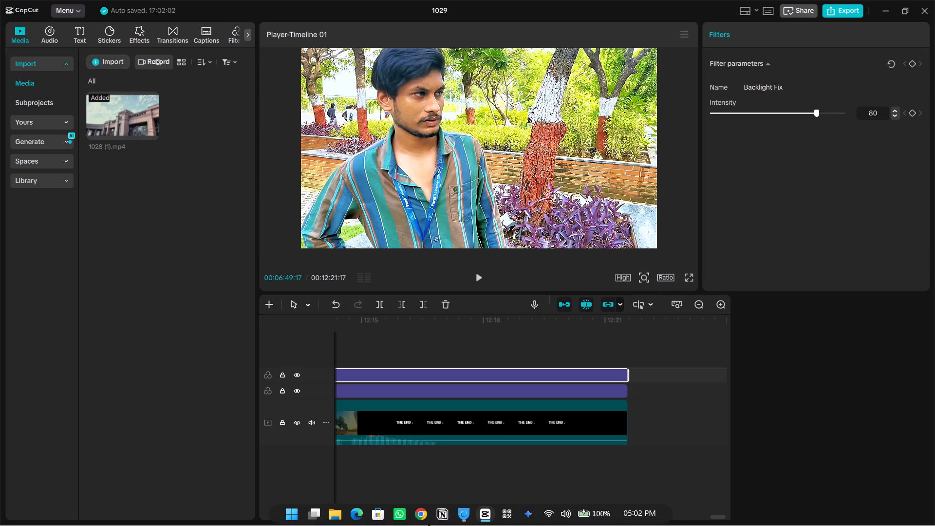
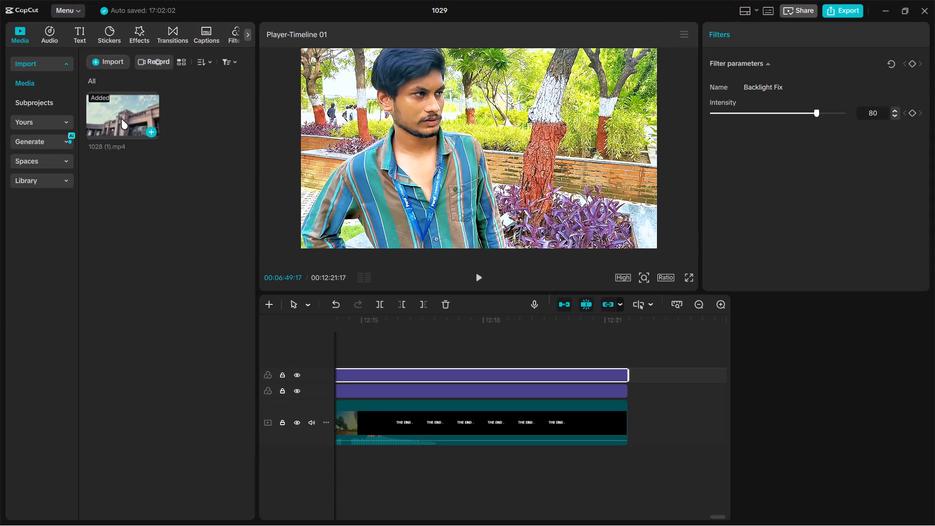
Start importing another media file into project 1029 from the device's storage.
{"action": "left_click", "coordinate": [102, 56]}
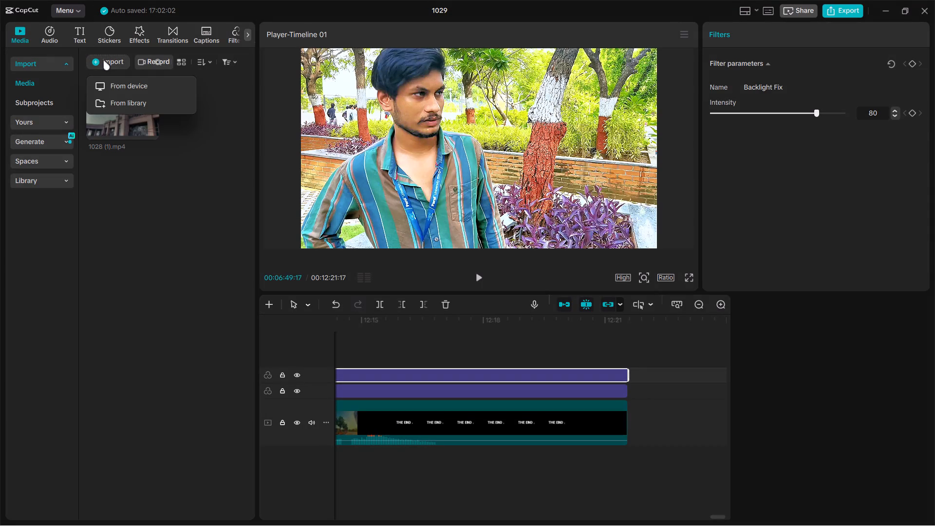
{"action": "left_click", "coordinate": [127, 90]}
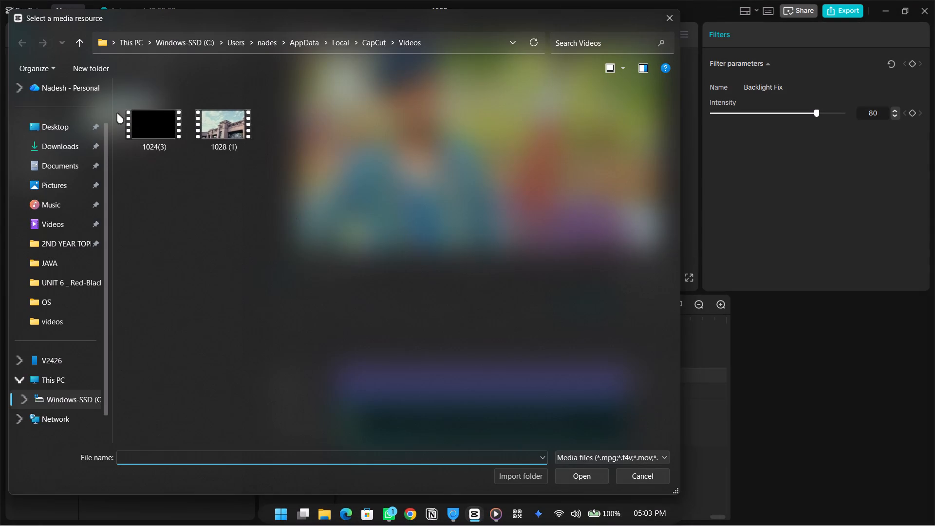
Import the classx11_title_card video from the Downloads folder into the project media.
{"action": "left_click", "coordinate": [75, 150]}
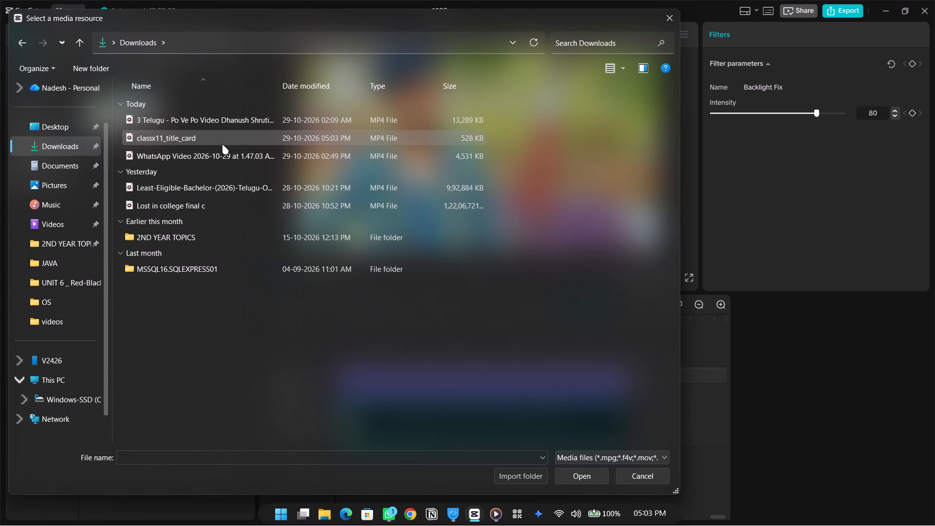
{"action": "left_click", "coordinate": [222, 144]}
{"action": "left_click", "coordinate": [224, 140]}
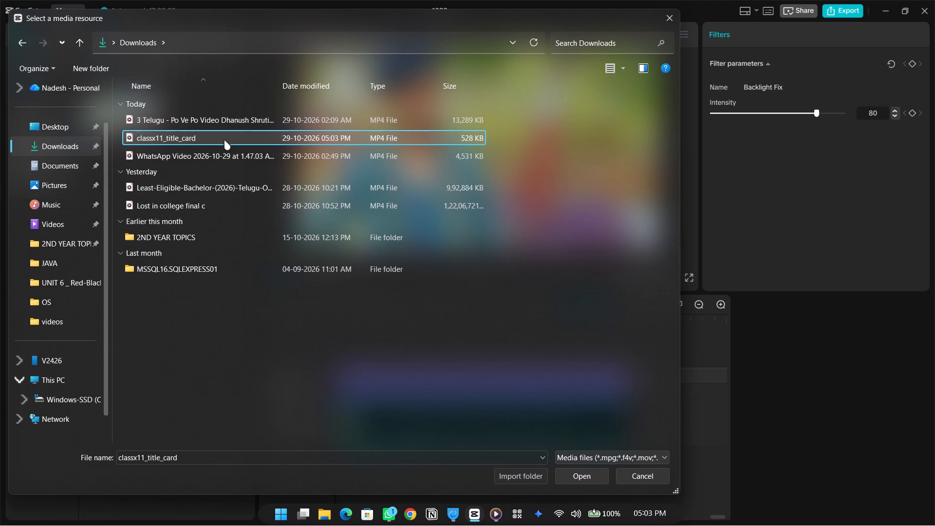
{"action": "left_click", "coordinate": [224, 140]}
{"action": "double_click", "coordinate": [226, 137]}
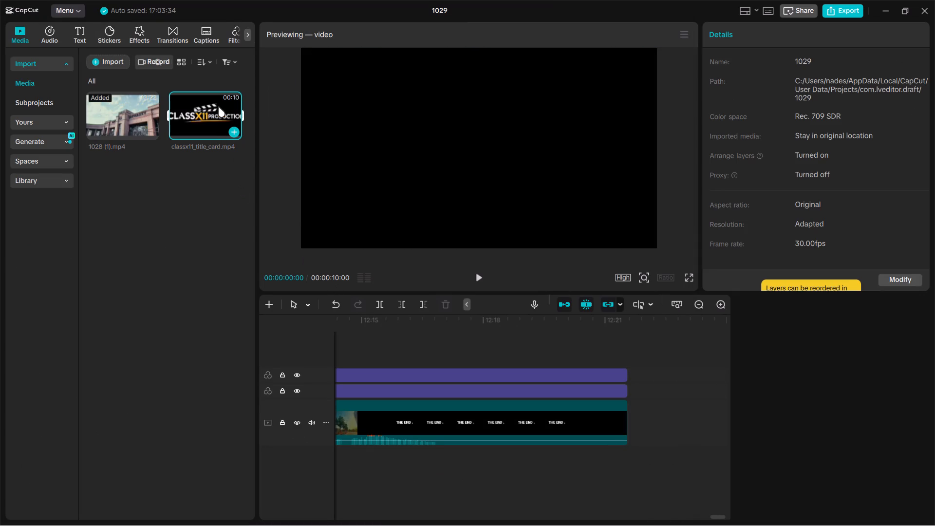
Place classx11_title_card.mp4 on the main video track at 00:00, directly before the 1028 (1).mp4 clip.
{"action": "left_click_drag", "start_coordinate": [218, 107], "coordinate": [162, 150]}
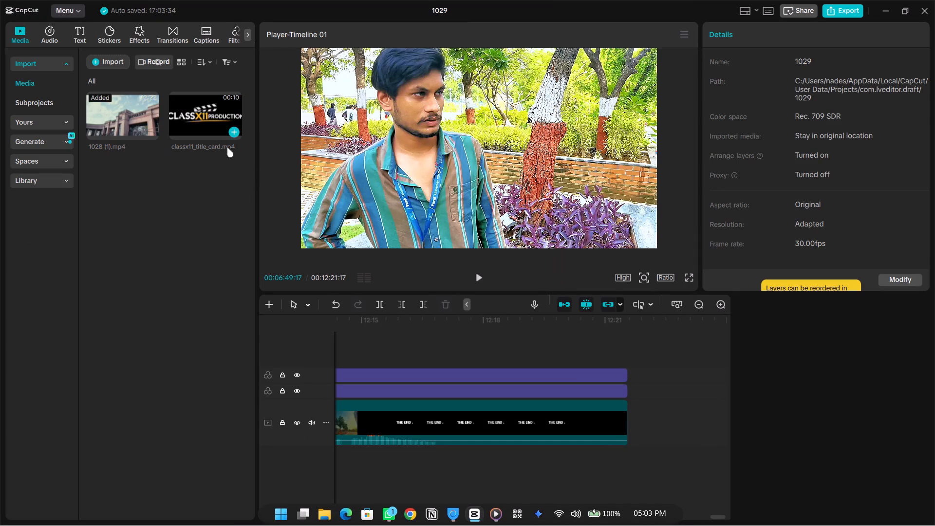
{"action": "left_click_drag", "start_coordinate": [207, 125], "coordinate": [639, 424]}
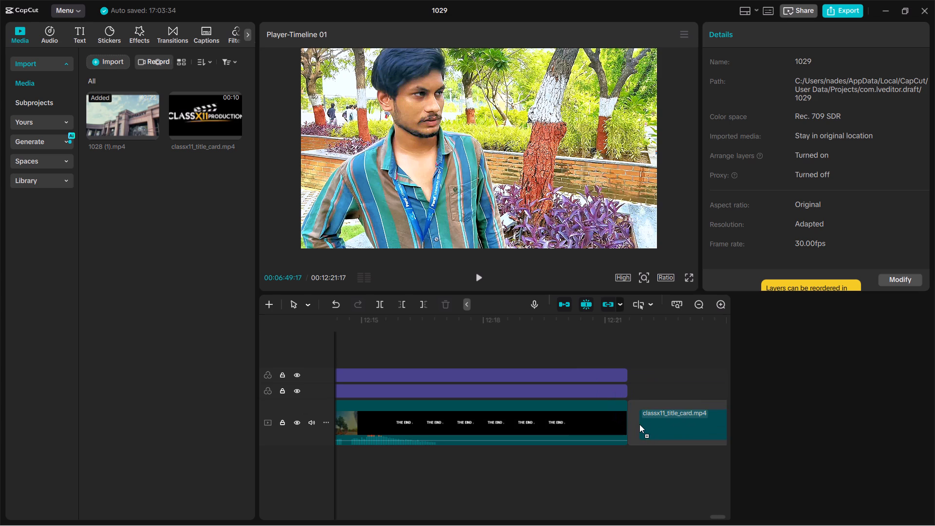
{"action": "left_click_drag", "start_coordinate": [639, 424], "coordinate": [208, 403]}
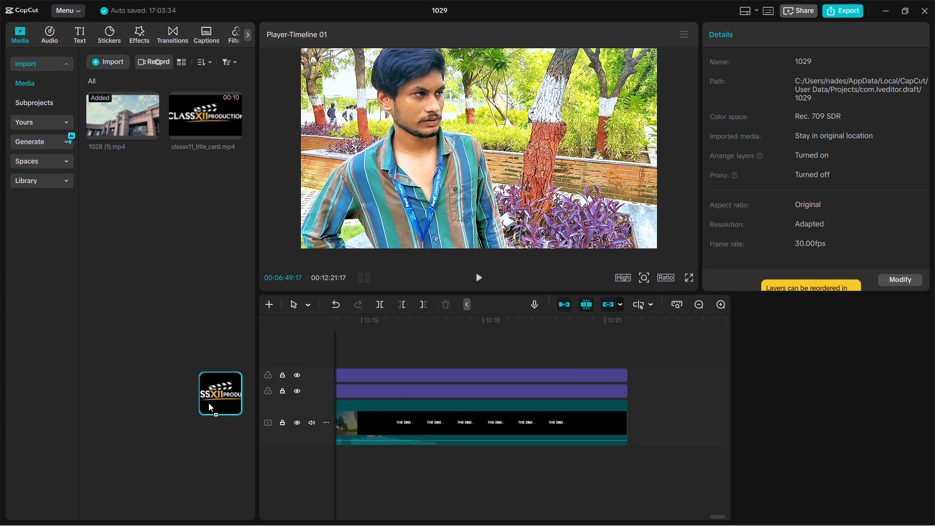
{"action": "left_click_drag", "start_coordinate": [208, 403], "coordinate": [577, 475]}
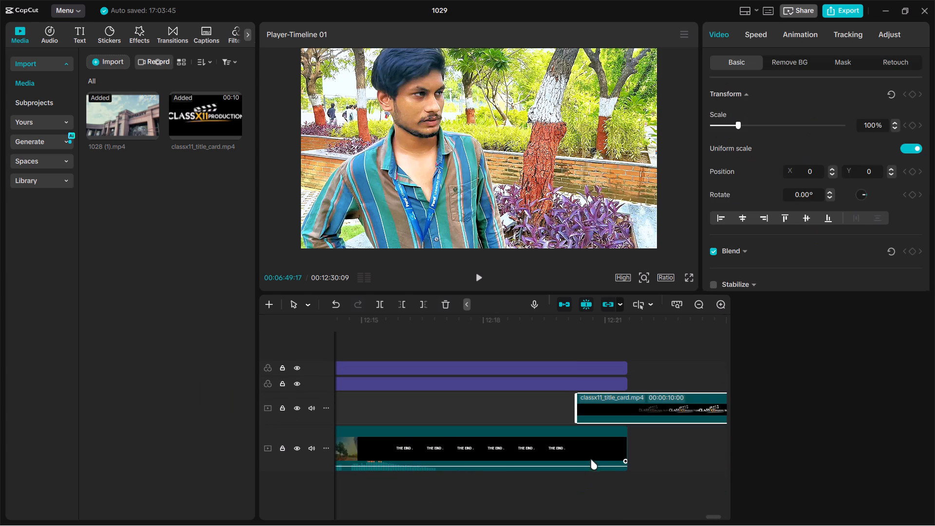
{"action": "left_click_drag", "start_coordinate": [641, 407], "coordinate": [416, 407]}
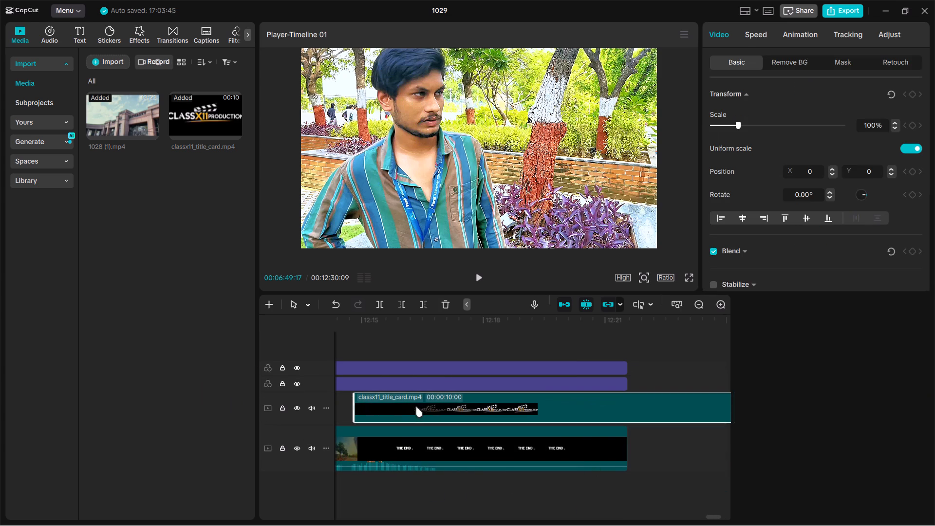
{"action": "left_click_drag", "start_coordinate": [416, 407], "coordinate": [264, 400]}
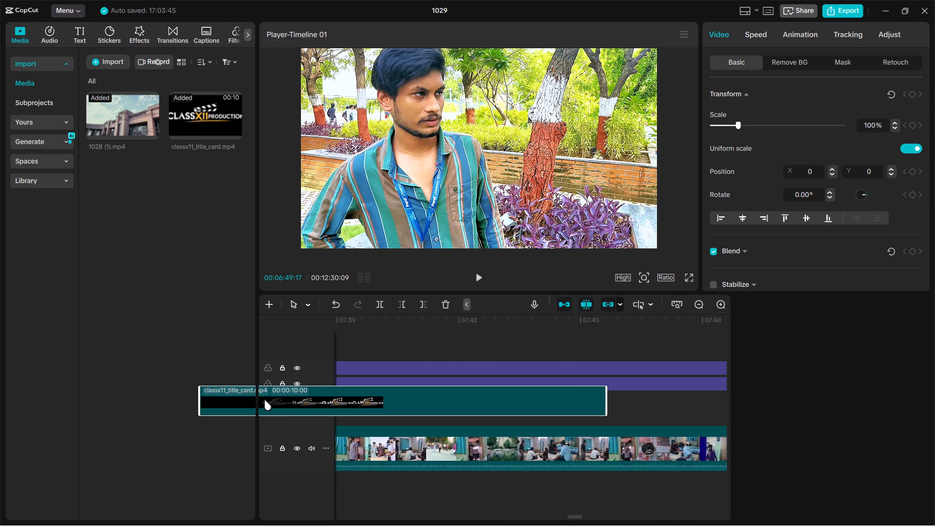
{"action": "left_click_drag", "start_coordinate": [264, 400], "coordinate": [285, 399]}
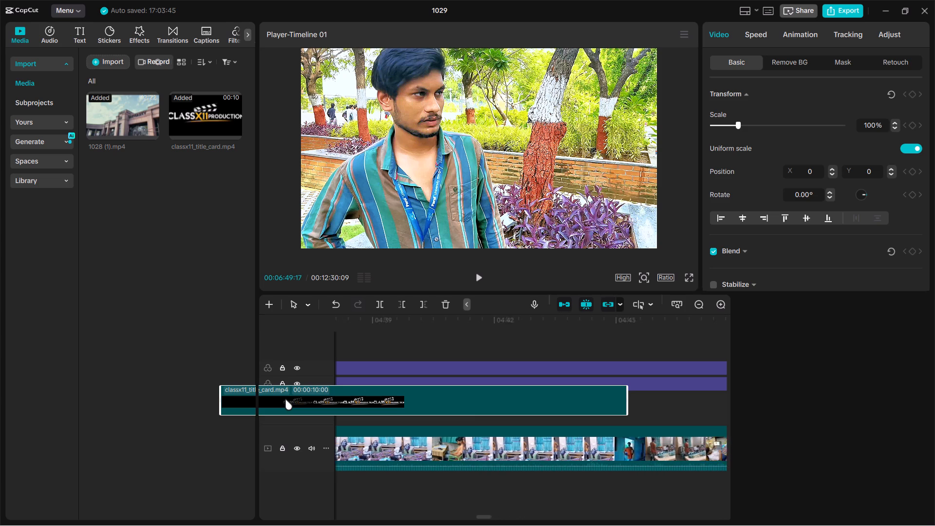
{"action": "left_click_drag", "start_coordinate": [285, 399], "coordinate": [291, 399]}
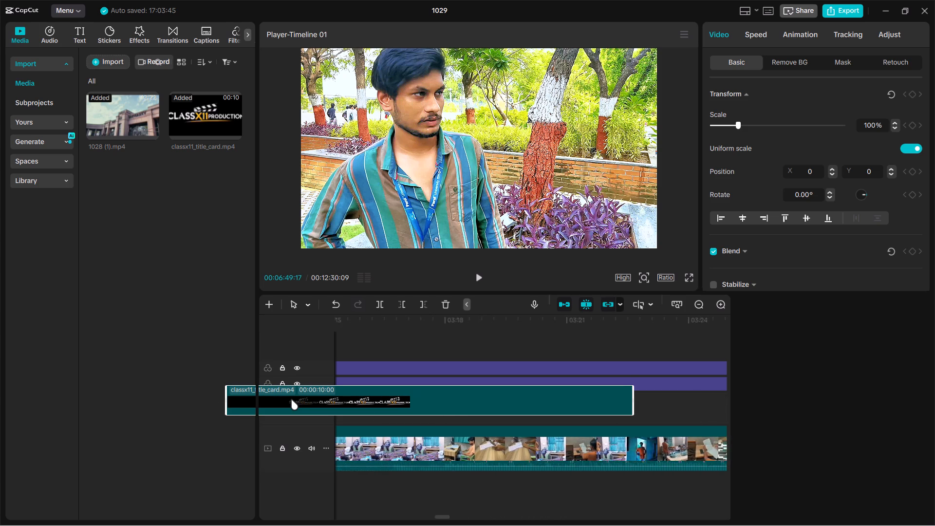
{"action": "left_click_drag", "start_coordinate": [291, 399], "coordinate": [293, 399]}
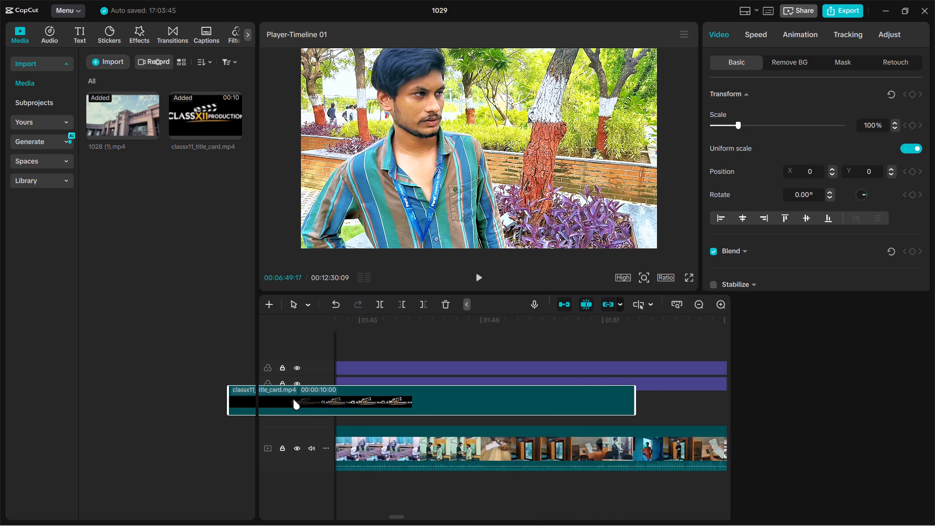
{"action": "left_click_drag", "start_coordinate": [293, 399], "coordinate": [310, 401]}
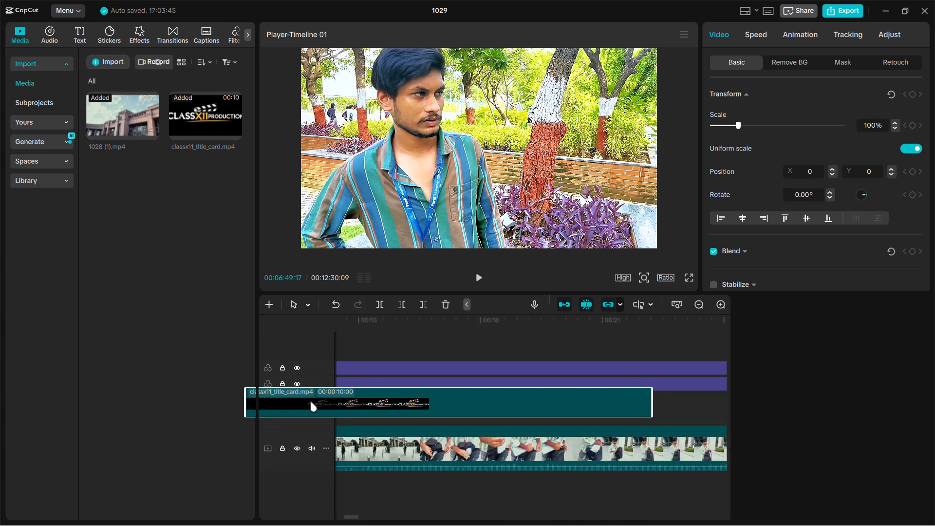
{"action": "left_click_drag", "start_coordinate": [310, 401], "coordinate": [437, 449]}
{"action": "left_click_drag", "start_coordinate": [467, 377], "coordinate": [439, 385]}
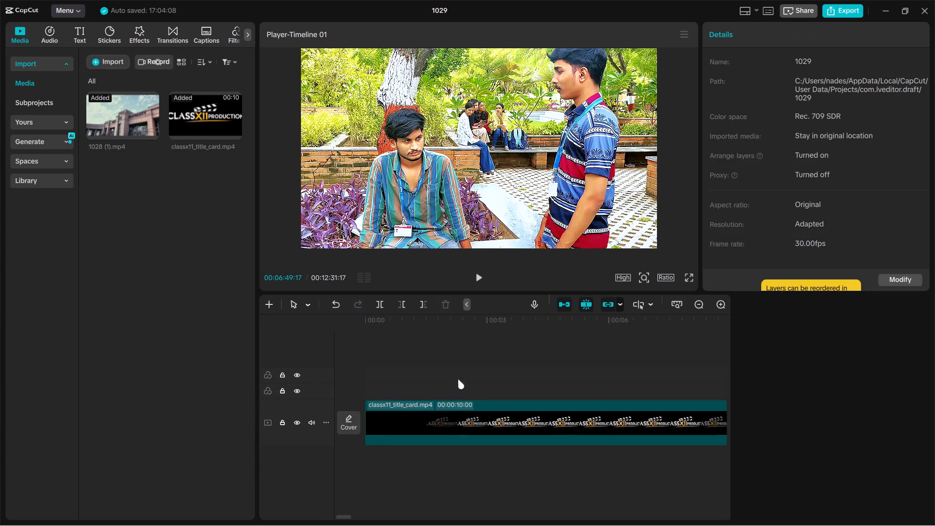
Preview the title card from the start of the timeline, partly in full screen, up to about 00:09 just before the main video.
{"action": "scroll", "coordinate": [614, 392], "scroll_direction": "up", "scroll_amount": 1}
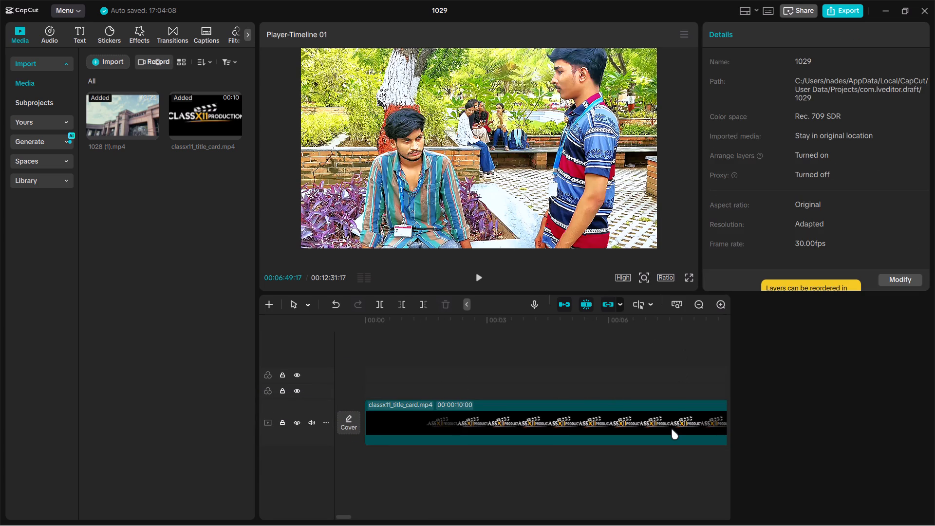
{"action": "left_click", "coordinate": [672, 429]}
{"action": "left_click", "coordinate": [663, 371]}
{"action": "left_click_drag", "start_coordinate": [663, 371], "coordinate": [397, 395]}
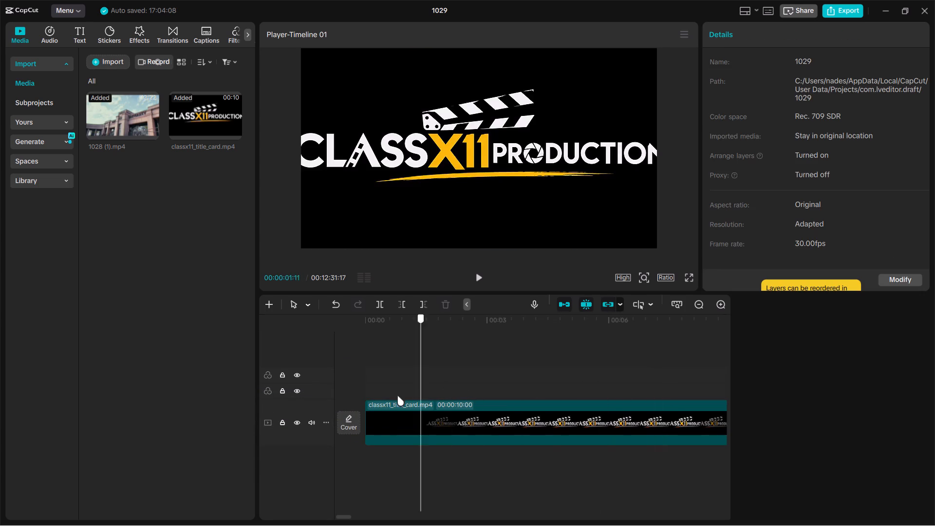
{"action": "left_click_drag", "start_coordinate": [397, 395], "coordinate": [332, 406]}
{"action": "key", "text": "space"}
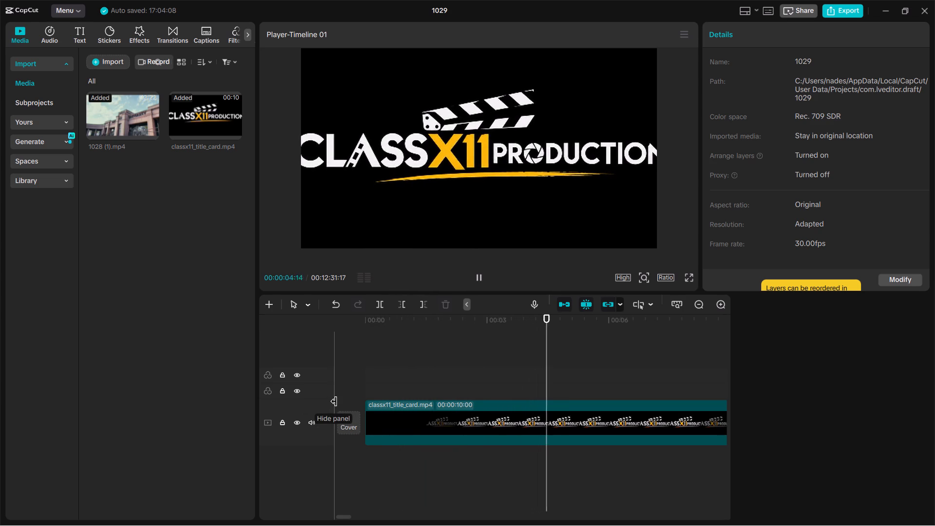
{"action": "key", "text": "space"}
{"action": "type", "text": "b"}
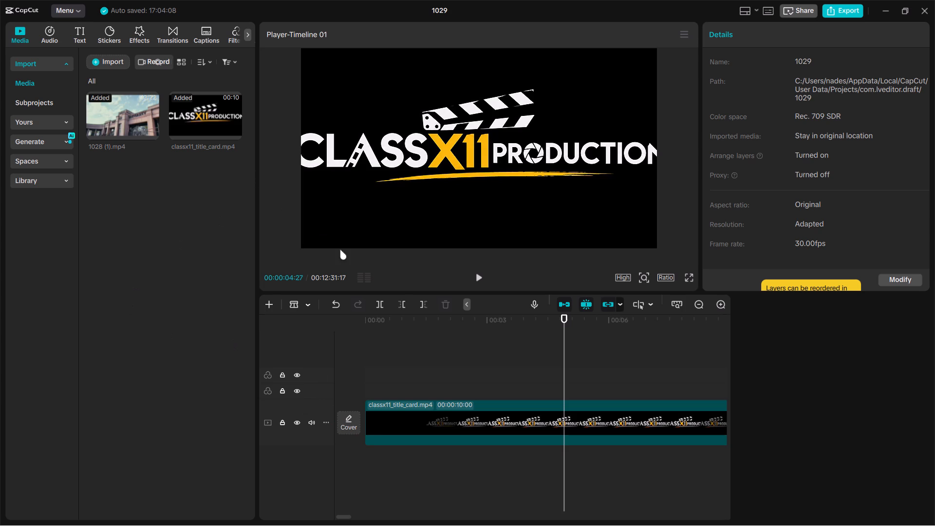
{"action": "left_click", "coordinate": [688, 281]}
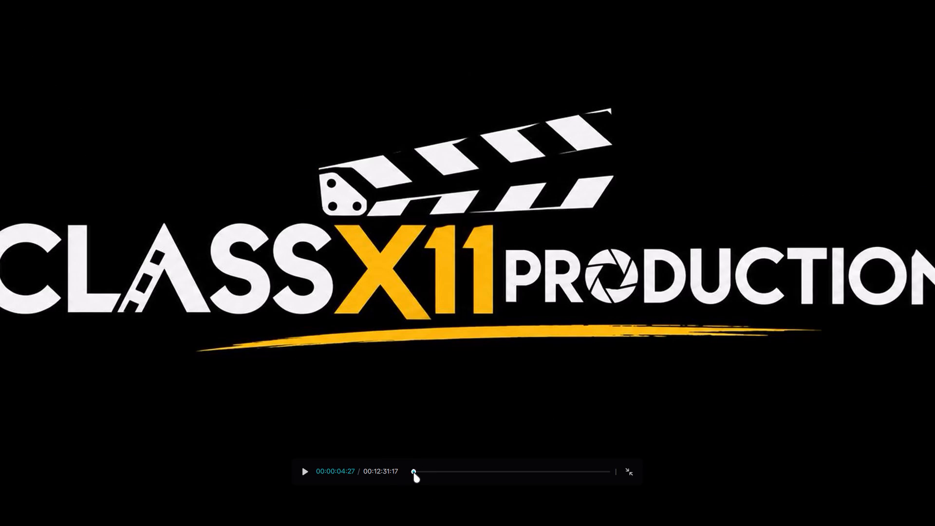
{"action": "left_click_drag", "start_coordinate": [413, 472], "coordinate": [380, 479]}
{"action": "key", "text": "space"}
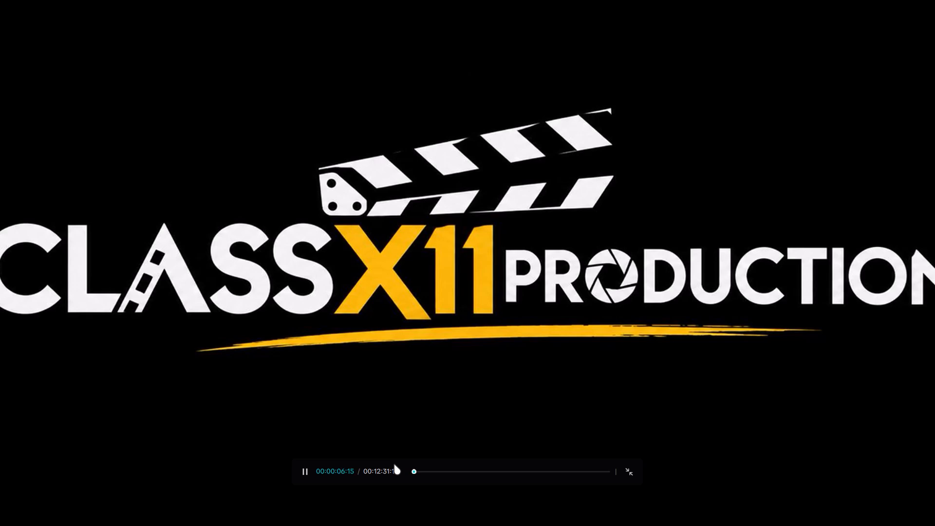
{"action": "key", "text": "space"}
{"action": "left_click", "coordinate": [627, 469]}
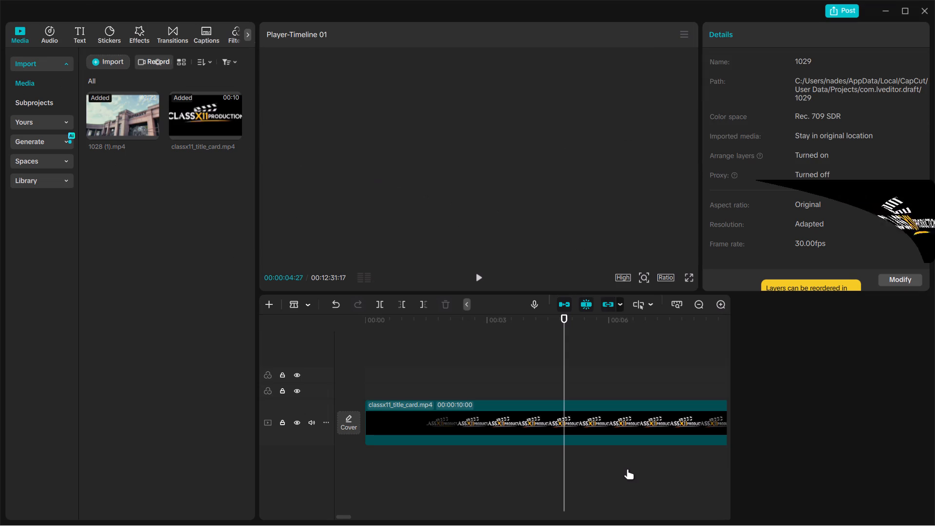
{"action": "key", "text": "space"}
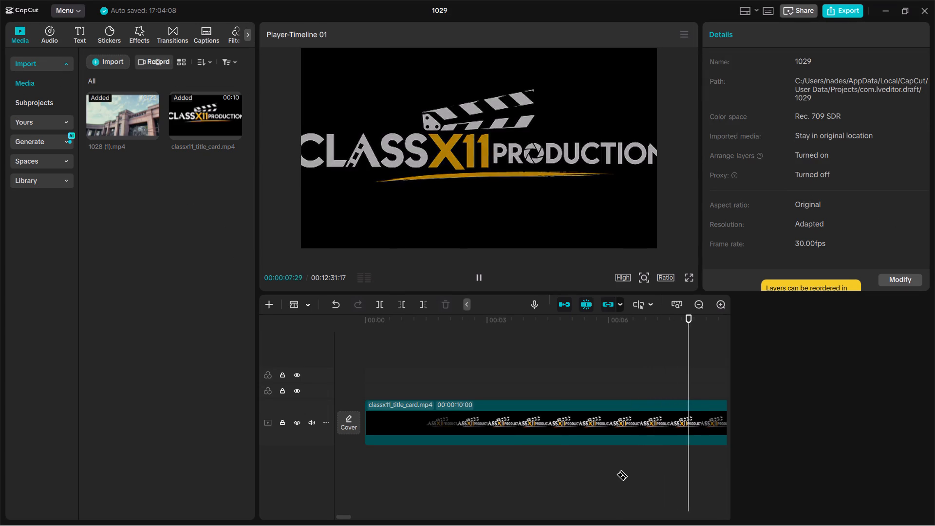
{"action": "key", "text": "space"}
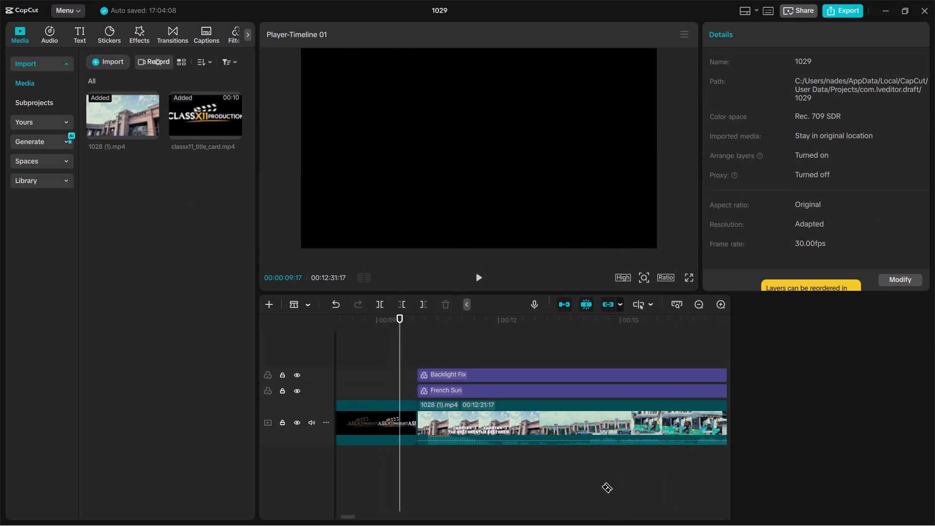
Search the sound effects library for "tittile card" and audition the first 01:26 sound effect.
{"action": "left_click", "coordinate": [43, 30]}
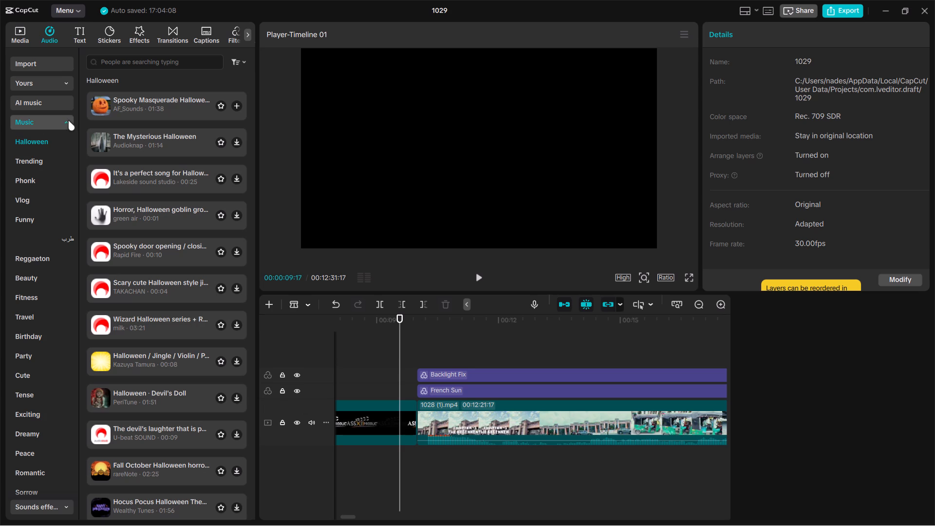
{"action": "left_click", "coordinate": [69, 125]}
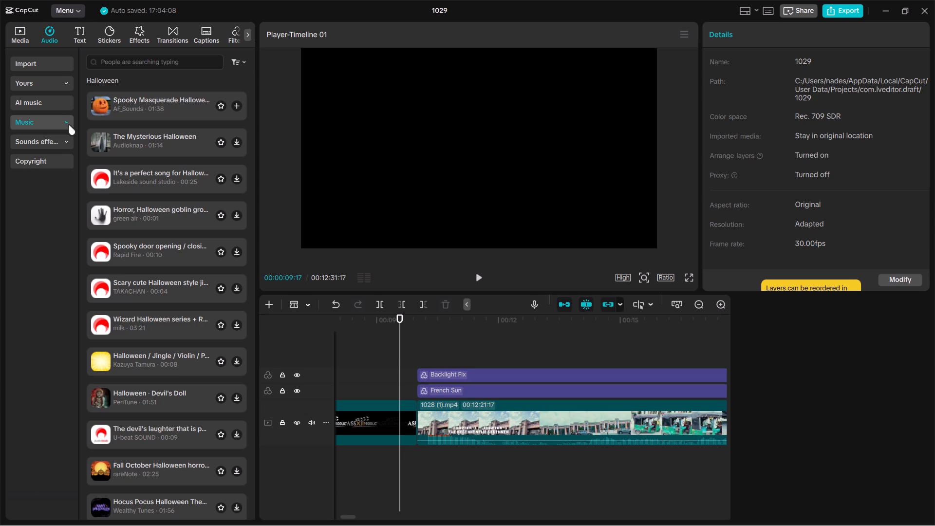
{"action": "left_click", "coordinate": [62, 138]}
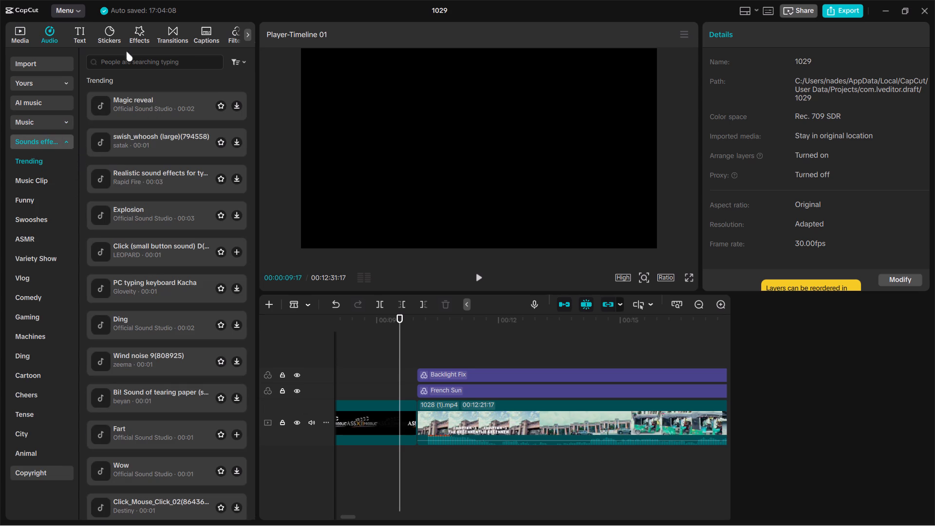
{"action": "left_click", "coordinate": [106, 61]}
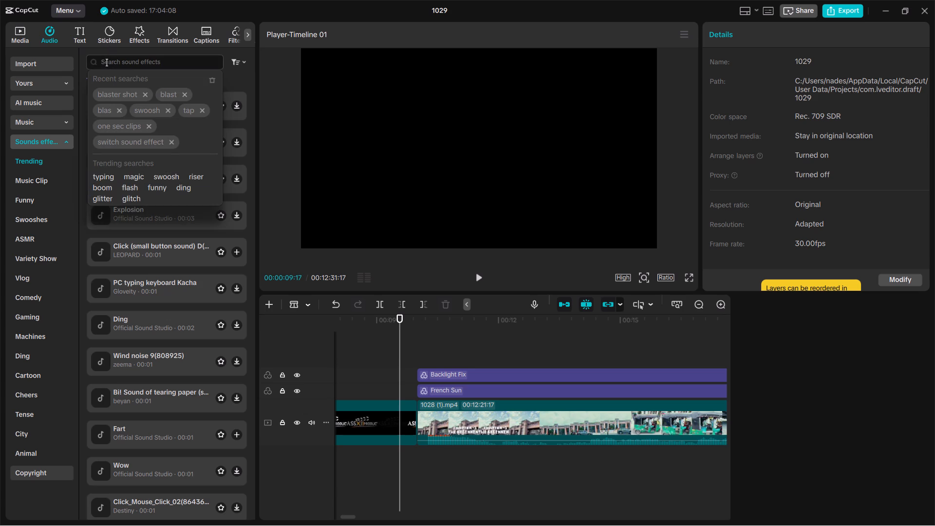
{"action": "type", "text": "to"}
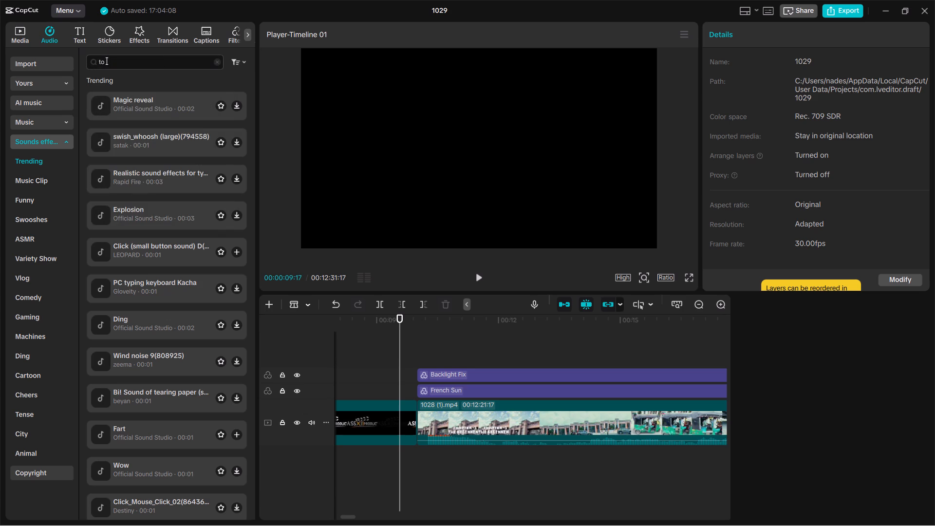
{"action": "key", "text": "BackSpace"}
{"action": "type", "text": "itti"}
{"action": "type", "text": "le"}
{"action": "key", "text": "space"}
{"action": "type", "text": "card"}
{"action": "key", "text": "Return"}
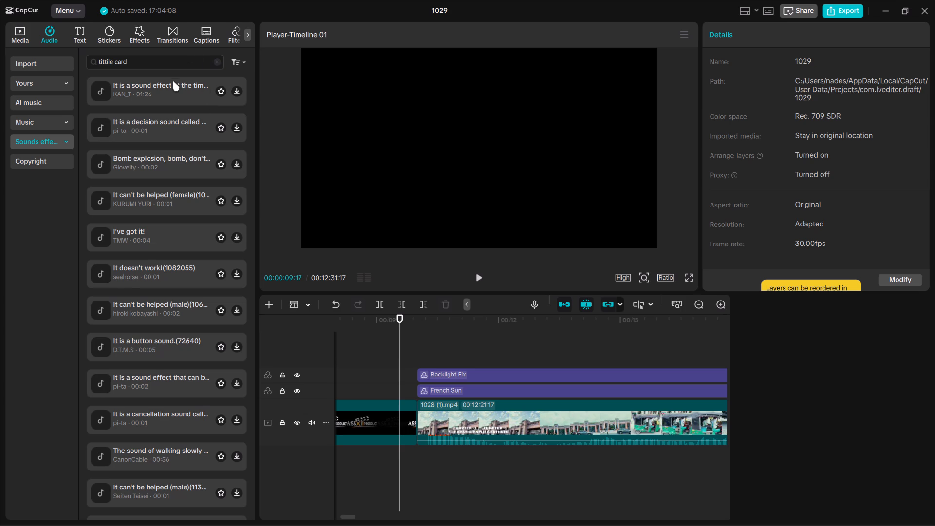
{"action": "left_click", "coordinate": [169, 87]}
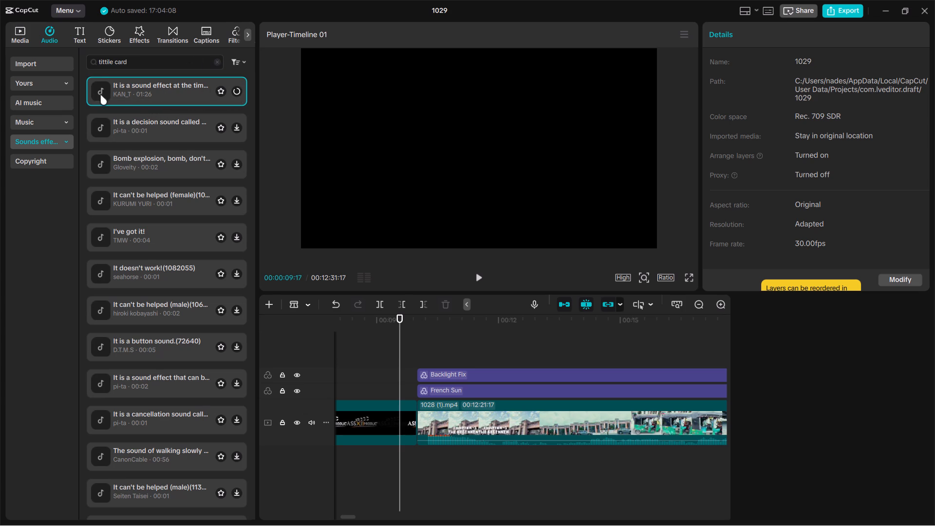
{"action": "left_click", "coordinate": [110, 61]}
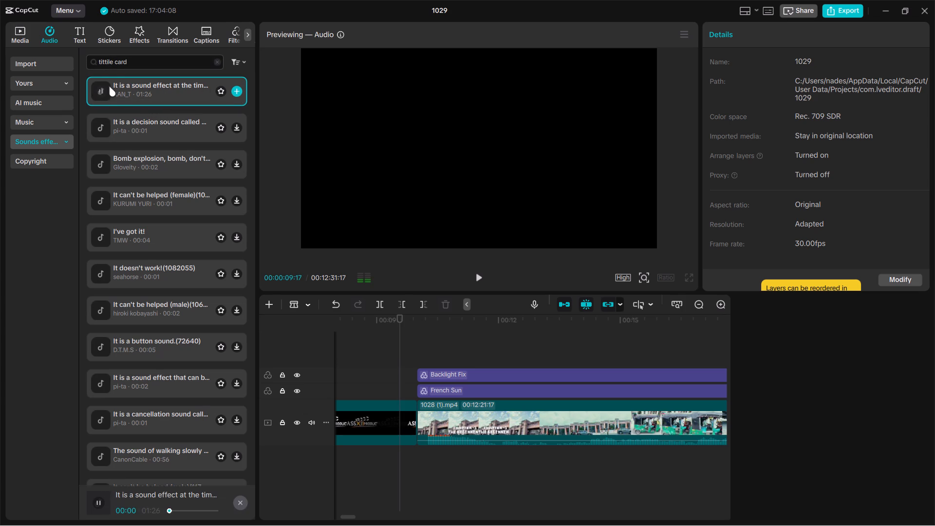
Audition the 00:01 decision sound effect, second in the current search results.
{"action": "left_click", "coordinate": [121, 129]}
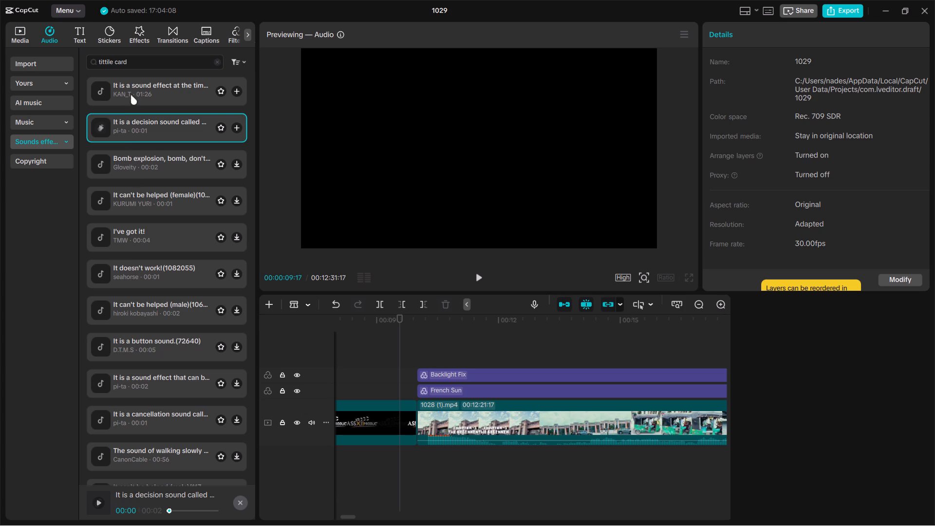
Correct the sound effects search term to "tittle card" and run the search.
{"action": "left_click", "coordinate": [111, 60]}
{"action": "key", "text": "Right"}
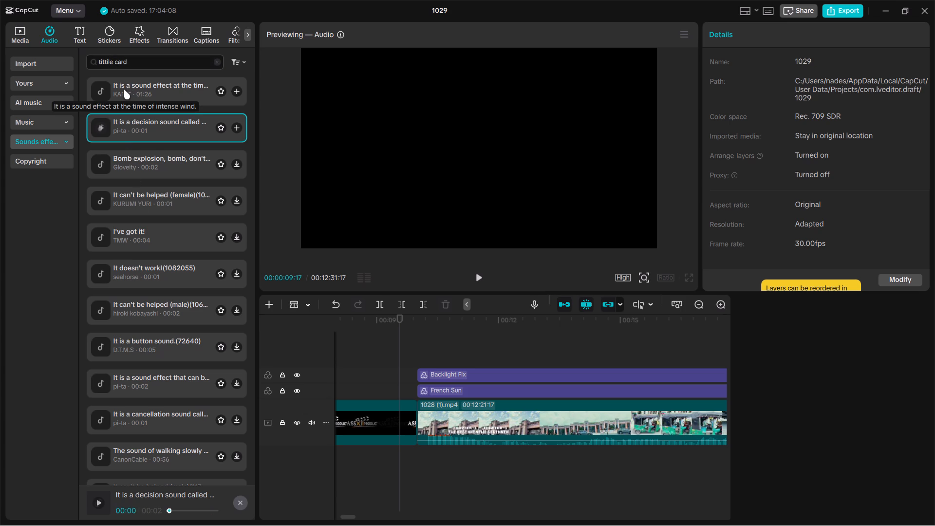
{"action": "key", "text": "Right"}
{"action": "key", "text": "BackSpace"}
{"action": "key", "text": "BackSpace"}
{"action": "key", "text": "BackSpace"}
{"action": "key", "text": "BackSpace"}
{"action": "key", "text": "BackSpace"}
{"action": "key", "text": "BackSpace"}
{"action": "type", "text": "ttkle"}
{"action": "key", "text": "BackSpace"}
{"action": "key", "text": "BackSpace"}
{"action": "key", "text": "BackSpace"}
{"action": "type", "text": "le"}
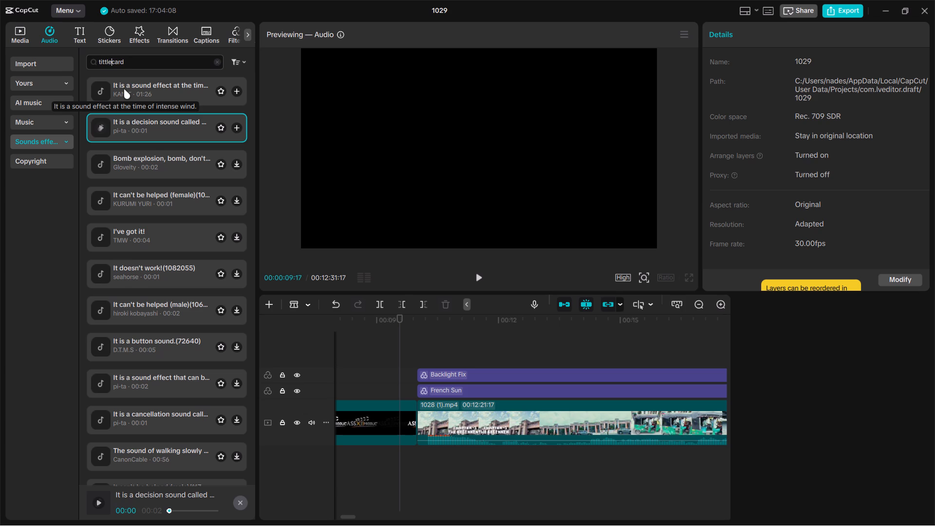
{"action": "key", "text": "space"}
{"action": "key", "text": "Return"}
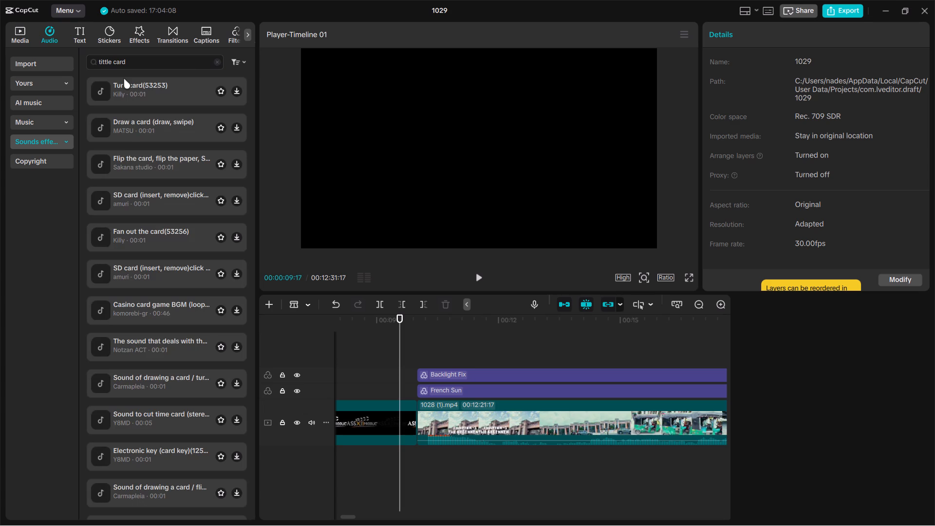
Audition several card sound effects, including Turn card, Flip the card, an SD card sound, drawing a card and dealing cards.
{"action": "left_click_drag", "start_coordinate": [124, 78], "coordinate": [132, 81]}
{"action": "left_click", "coordinate": [112, 160]}
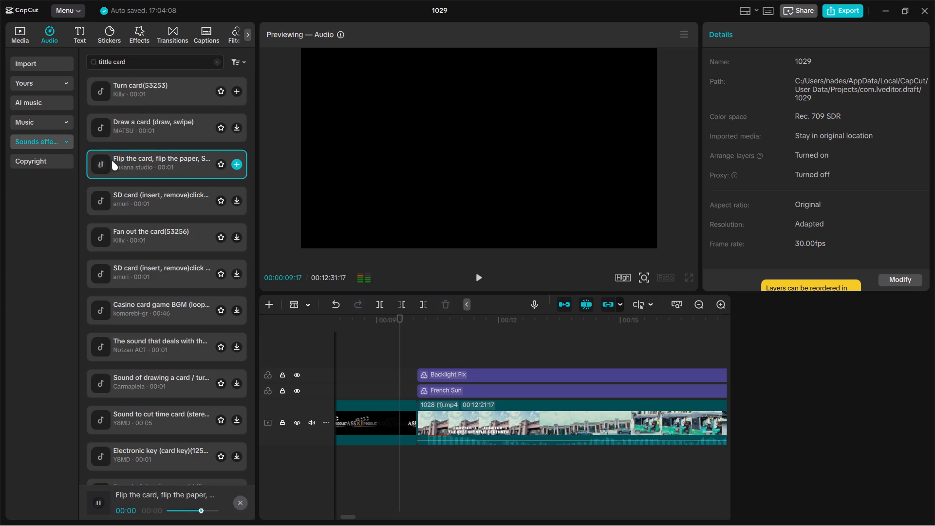
{"action": "left_click", "coordinate": [120, 200]}
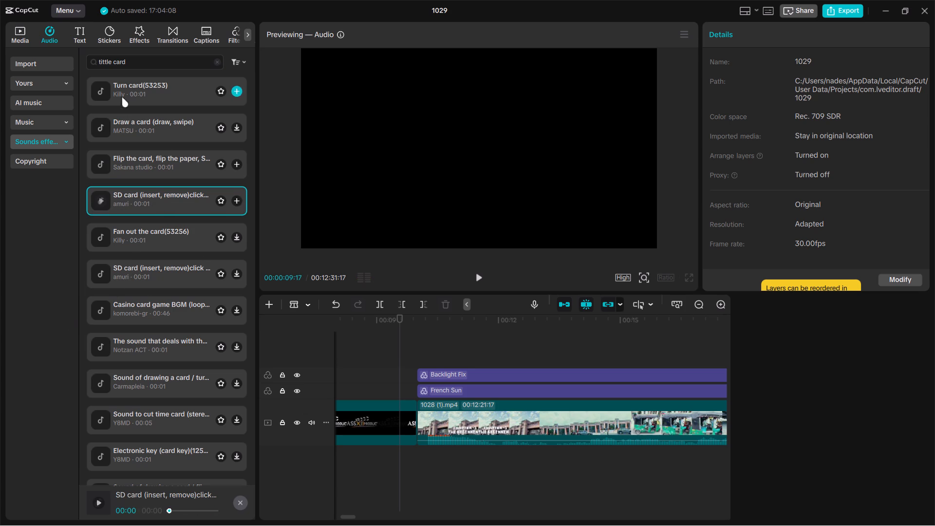
{"action": "left_click", "coordinate": [152, 376]}
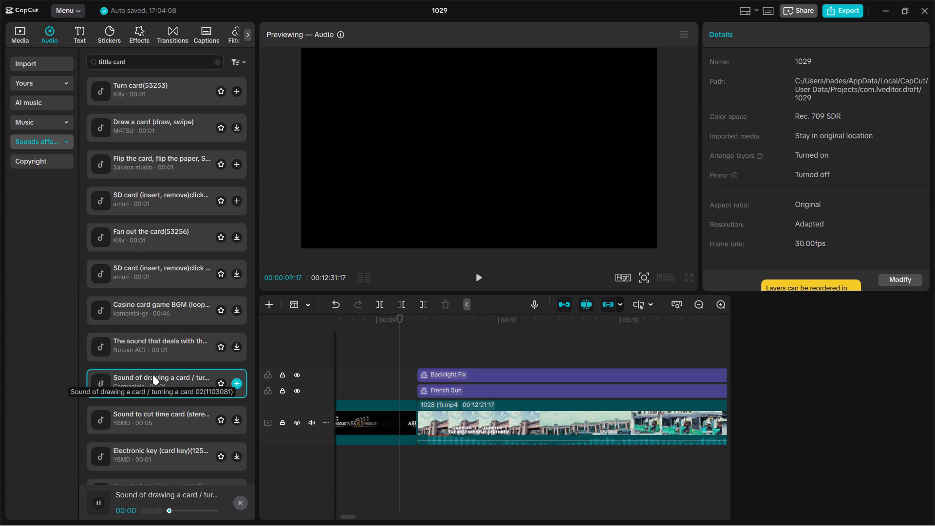
{"action": "left_click", "coordinate": [157, 351]}
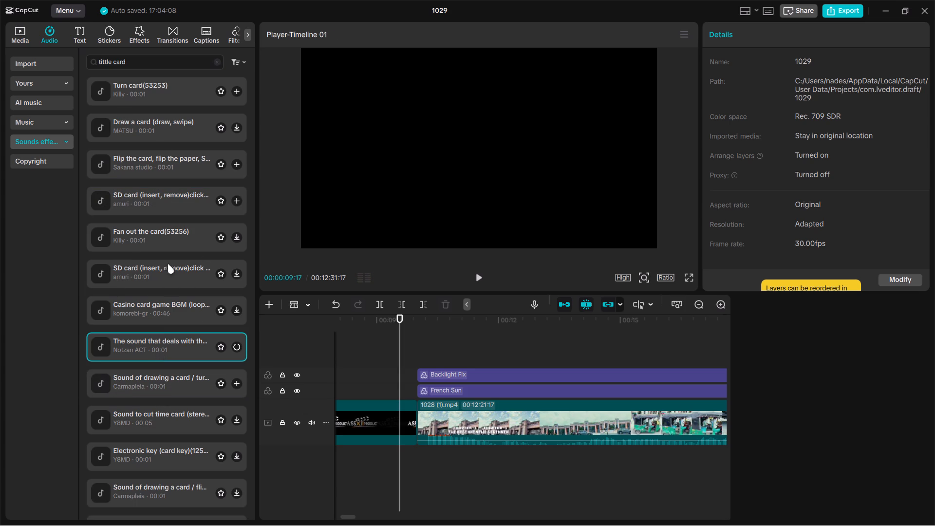
Replace the sound effects search term with "base" and run the search.
{"action": "left_click", "coordinate": [145, 61]}
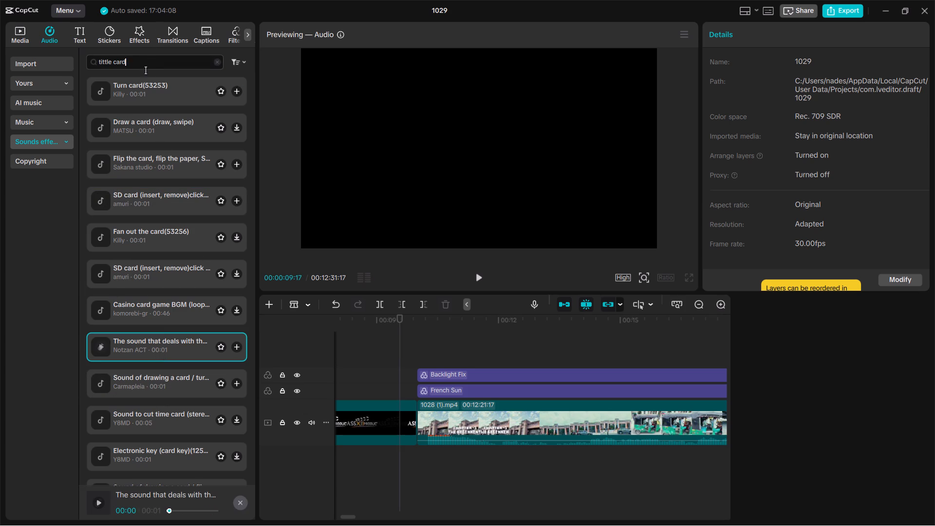
{"action": "key", "text": "BackSpace"}
{"action": "key", "text": "BackSpace"}
{"action": "key", "text": "BackSpace"}
{"action": "key", "text": "BackSpace"}
{"action": "key", "text": "BackSpace"}
{"action": "key", "text": "BackSpace"}
{"action": "key", "text": "BackSpace"}
{"action": "key", "text": "BackSpace"}
{"action": "key", "text": "BackSpace"}
{"action": "key", "text": "BackSpace"}
{"action": "key", "text": "BackSpace"}
{"action": "key", "text": "BackSpace"}
{"action": "key", "text": "BackSpace"}
{"action": "key", "text": "BackSpace"}
{"action": "key", "text": "BackSpace"}
{"action": "key", "text": "BackSpace"}
{"action": "key", "text": "BackSpace"}
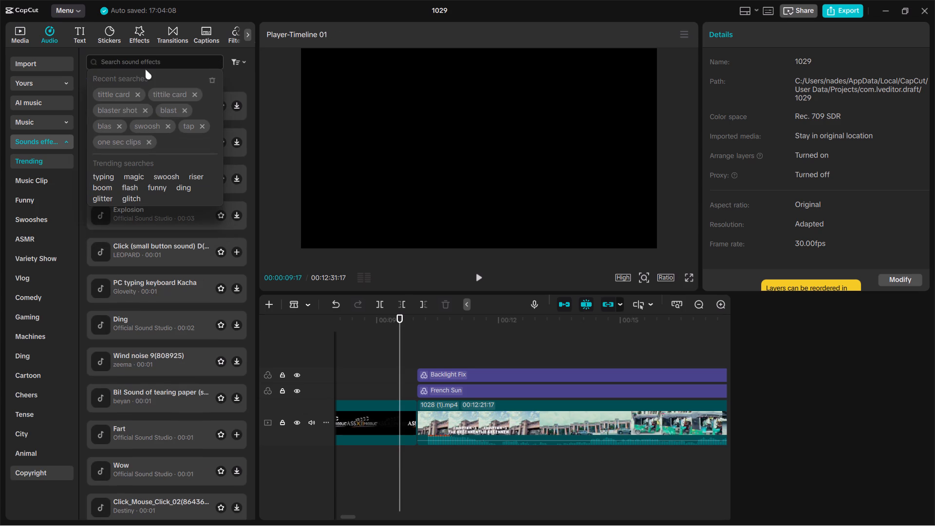
{"action": "type", "text": "ba"}
{"action": "type", "text": "se"}
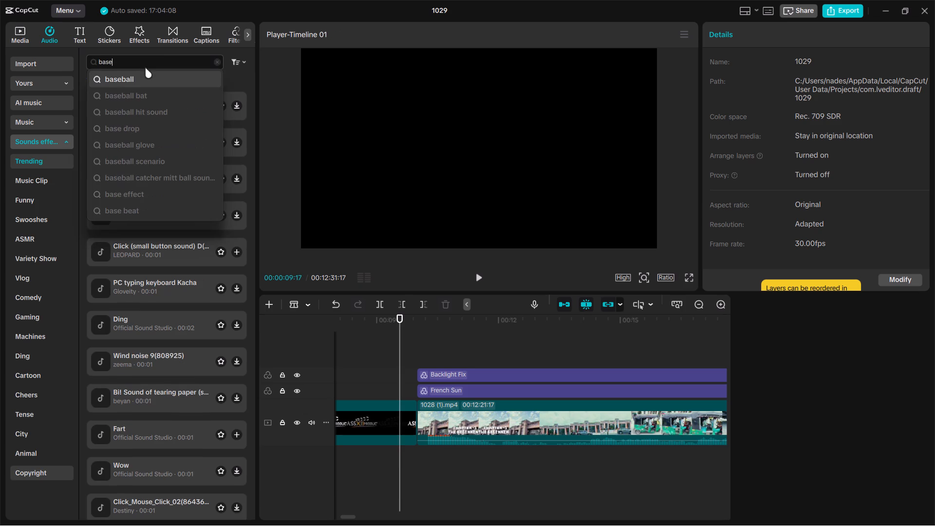
{"action": "key", "text": "Return"}
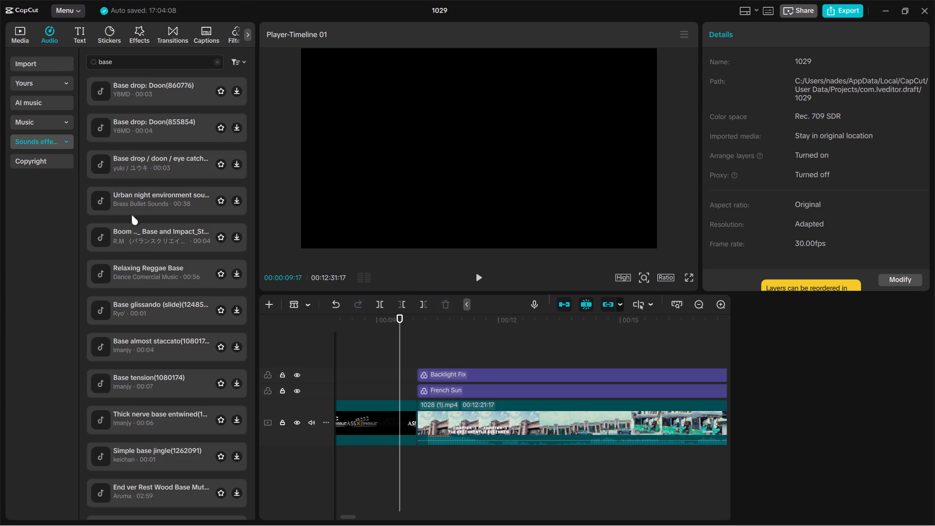
Audition the Relaxing Reggae Base and "Boom .._ Base and Impact" sound effects.
{"action": "left_click", "coordinate": [117, 269]}
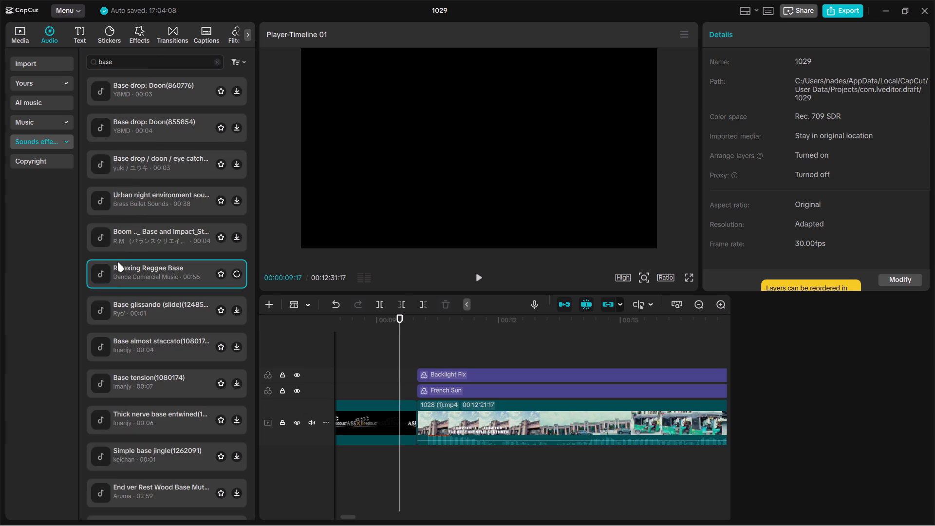
{"action": "left_click", "coordinate": [144, 231]}
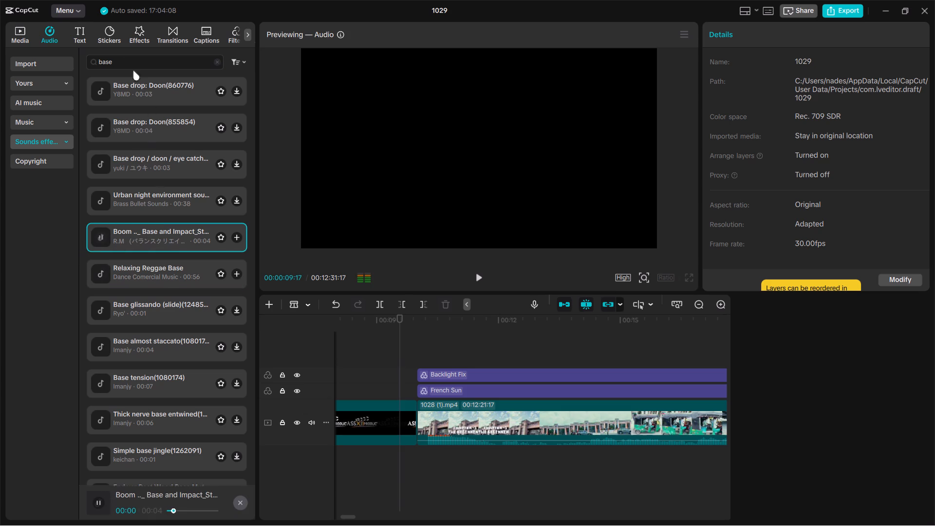
Search the sound effects library for "bass impact".
{"action": "left_click", "coordinate": [118, 56]}
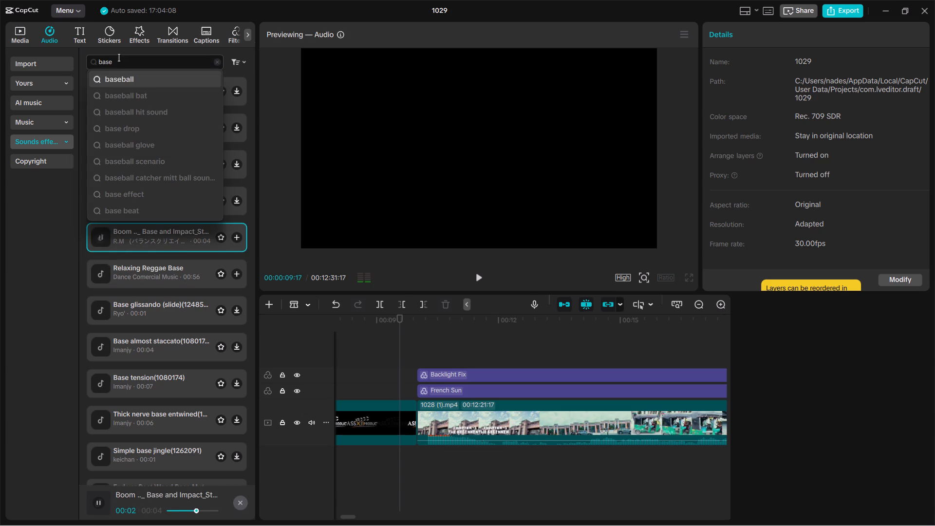
{"action": "key", "text": "BackSpace"}
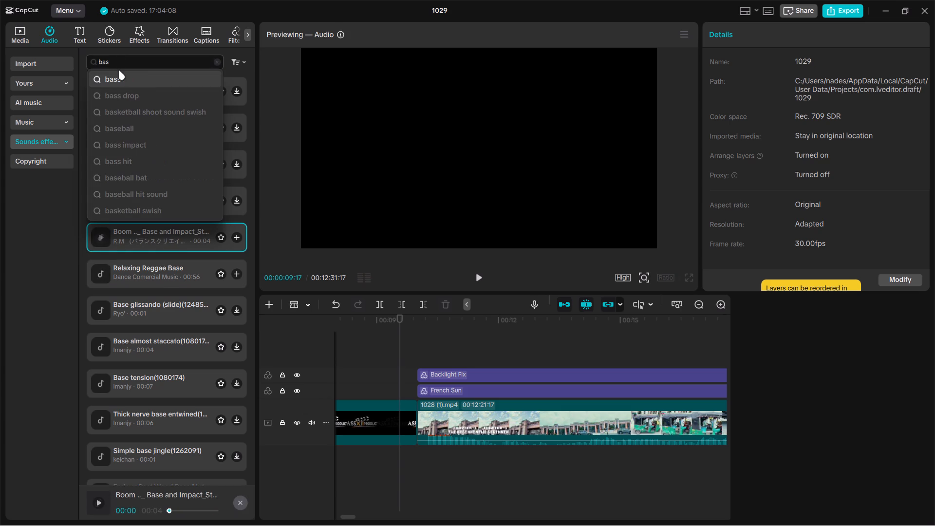
{"action": "key", "text": "s"}
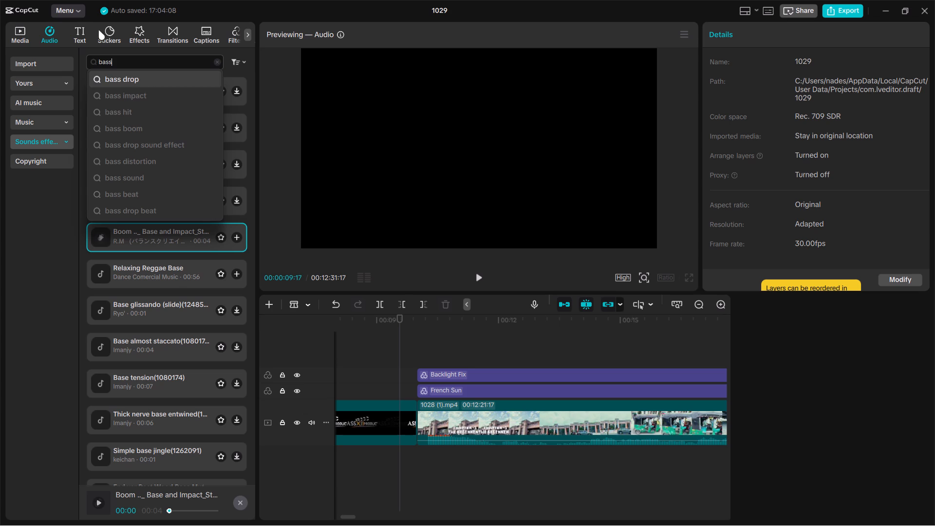
{"action": "left_click", "coordinate": [118, 99]}
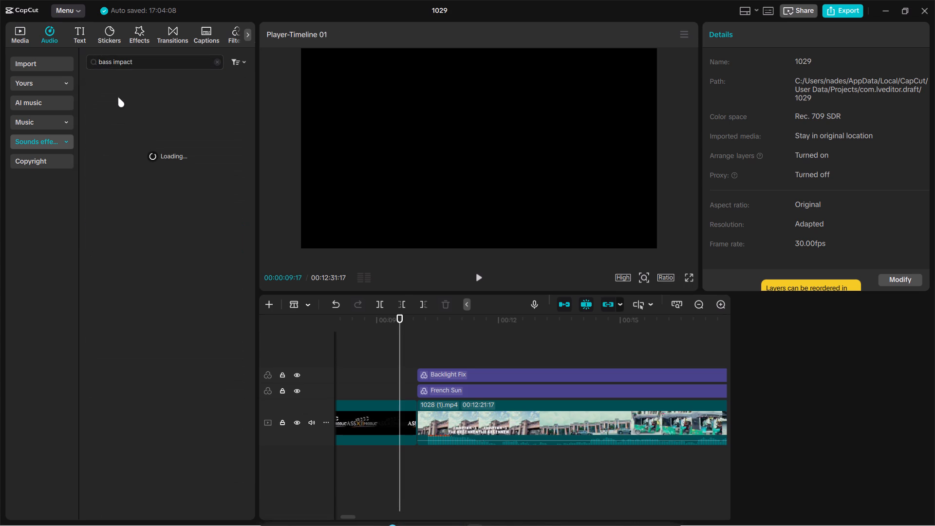
Audition Bass impact(1171693), Sundon: Impact sound, Bass impact and Cinematic hit impact! 13.
{"action": "left_click", "coordinate": [115, 94]}
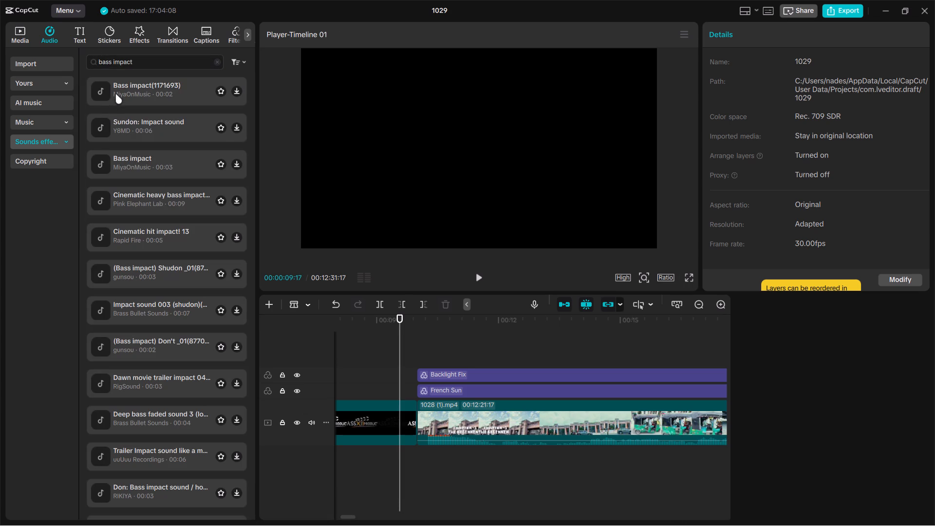
{"action": "left_click", "coordinate": [133, 125]}
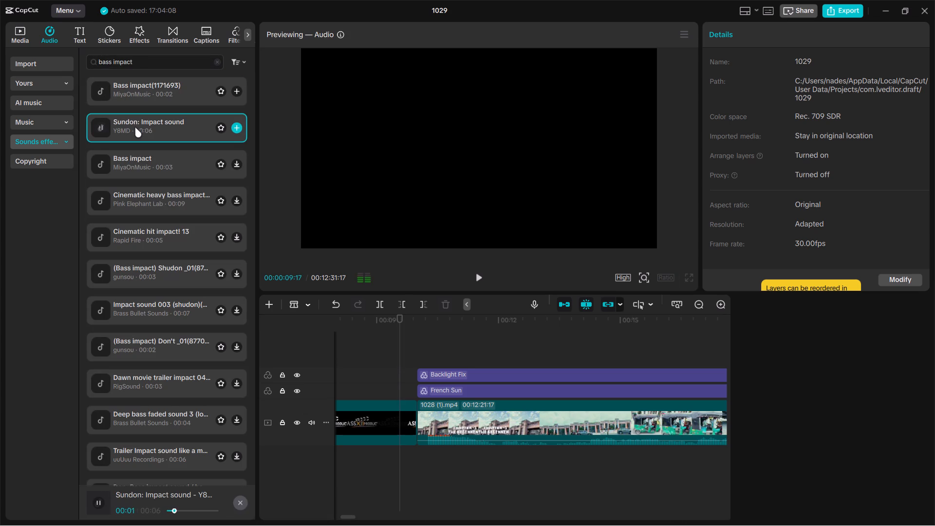
{"action": "left_click", "coordinate": [135, 156]}
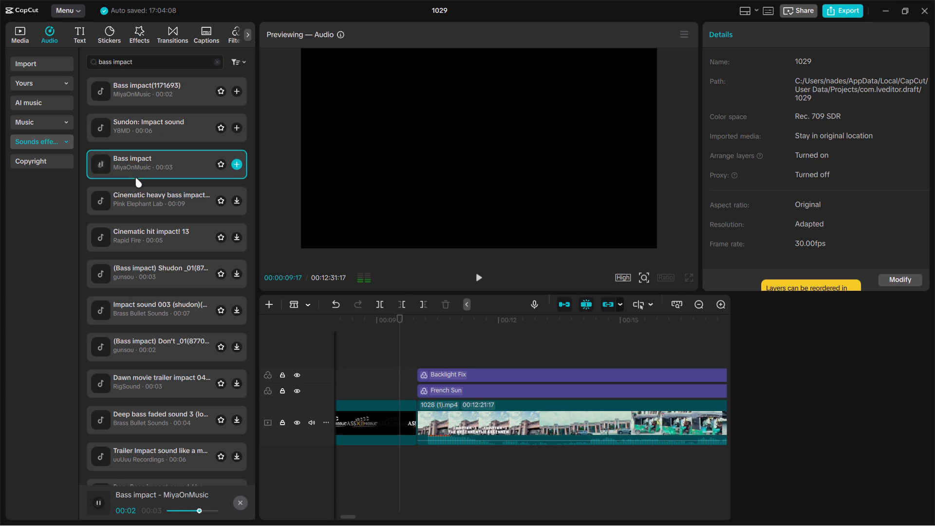
{"action": "left_click", "coordinate": [142, 228]}
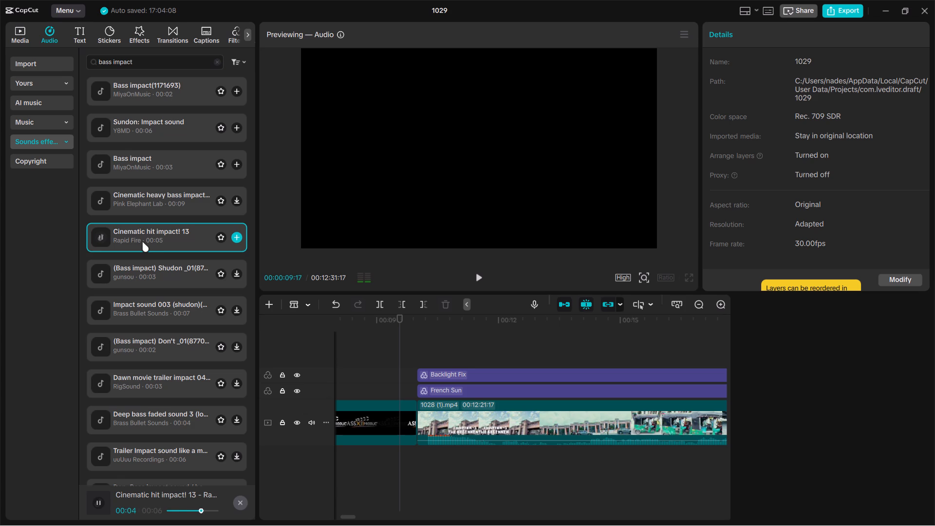
Place the Cinematic hit impact! 13 sound effect on an audio track beneath the title card, starting at about 00:03.
{"action": "left_click", "coordinate": [142, 242]}
{"action": "left_click_drag", "start_coordinate": [149, 233], "coordinate": [301, 460]}
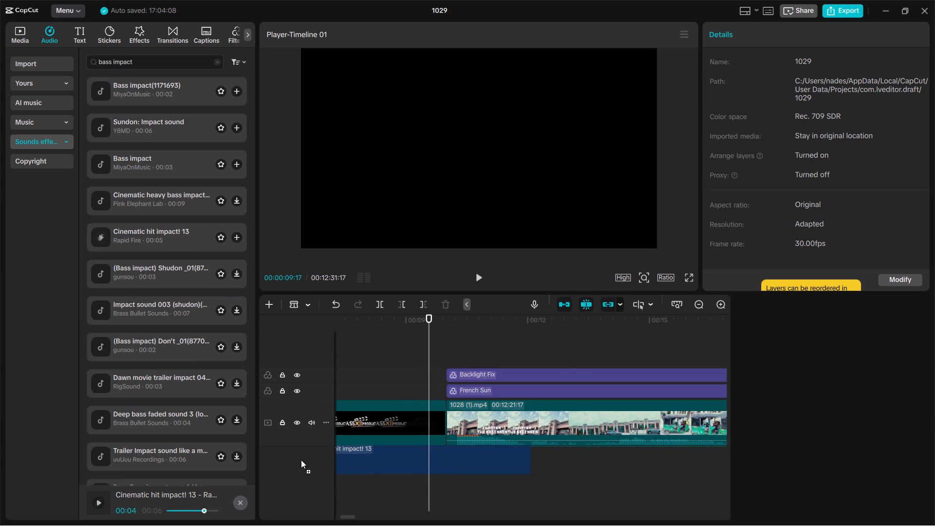
{"action": "left_click_drag", "start_coordinate": [301, 460], "coordinate": [291, 464]}
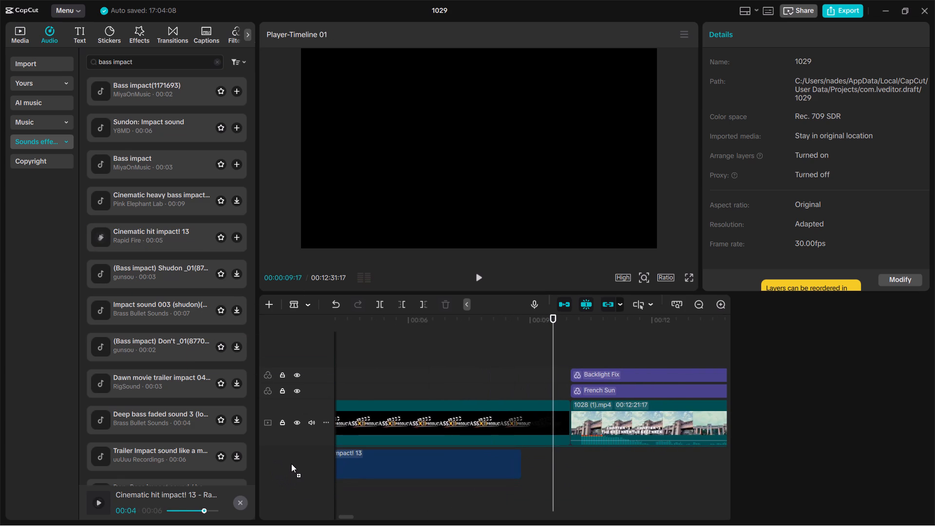
{"action": "left_click_drag", "start_coordinate": [291, 464], "coordinate": [291, 465]}
Split the Cinematic hit impact! 13 clip at about 3.4 s and 3.7 s and delete the short piece between the cuts.
{"action": "left_click_drag", "start_coordinate": [513, 466], "coordinate": [424, 472]}
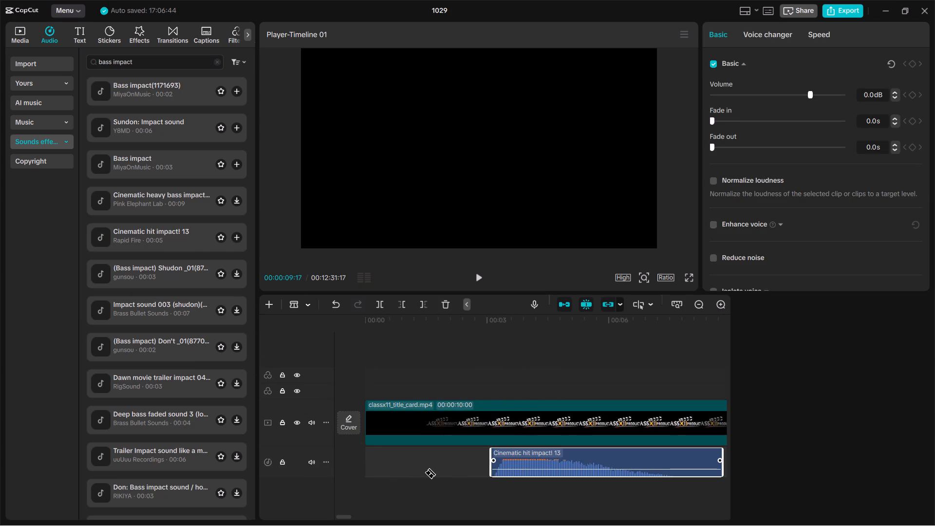
{"action": "left_click_drag", "start_coordinate": [424, 472], "coordinate": [505, 473]}
{"action": "left_click_drag", "start_coordinate": [552, 464], "coordinate": [519, 475]}
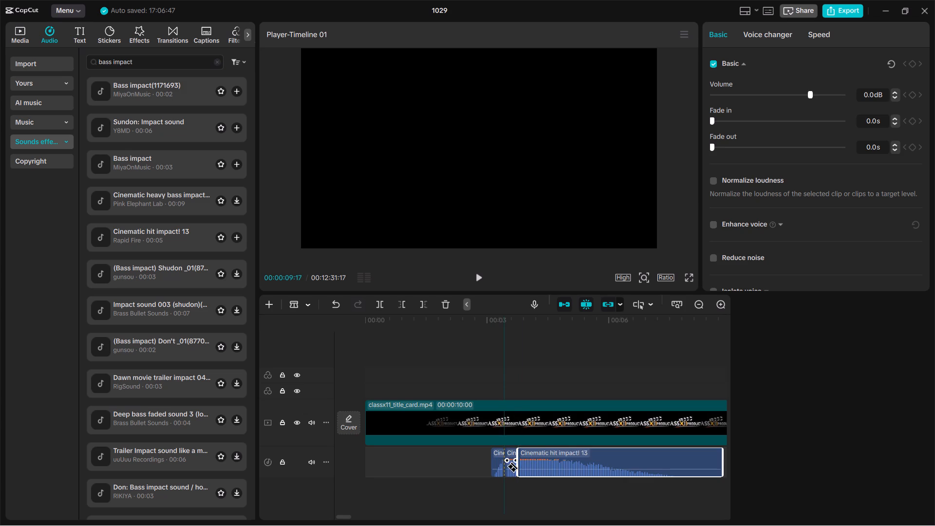
{"action": "left_click_drag", "start_coordinate": [517, 460], "coordinate": [499, 468]}
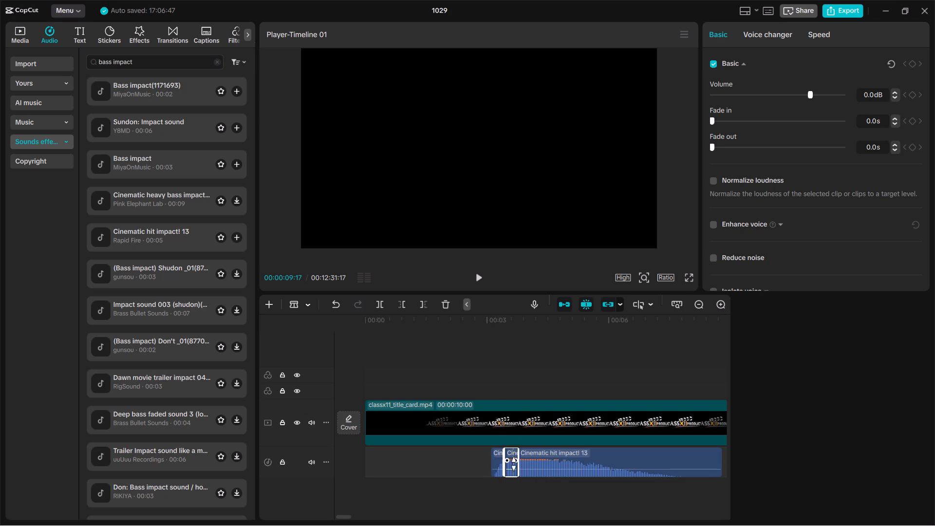
{"action": "left_click", "coordinate": [447, 310]}
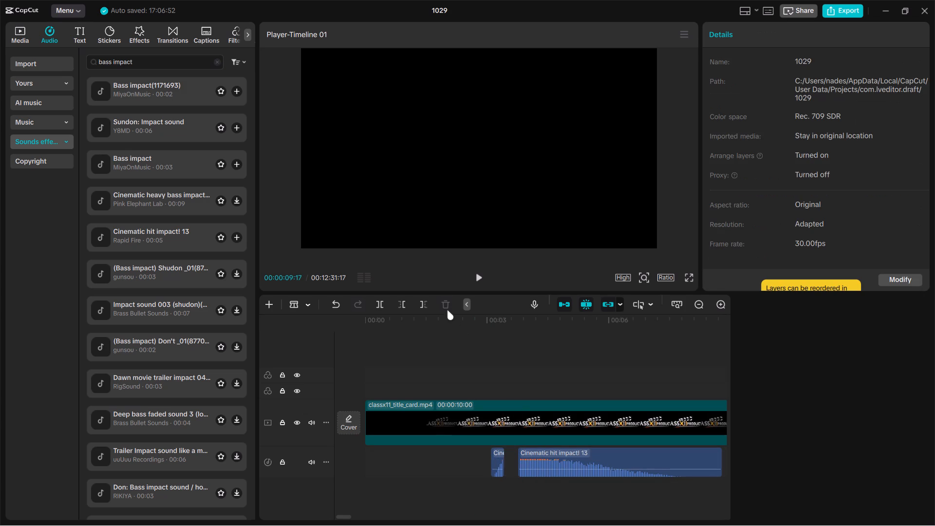
Split the longer remaining Cinematic hit impact! 13 piece at about 4.4 s.
{"action": "left_click", "coordinate": [545, 458]}
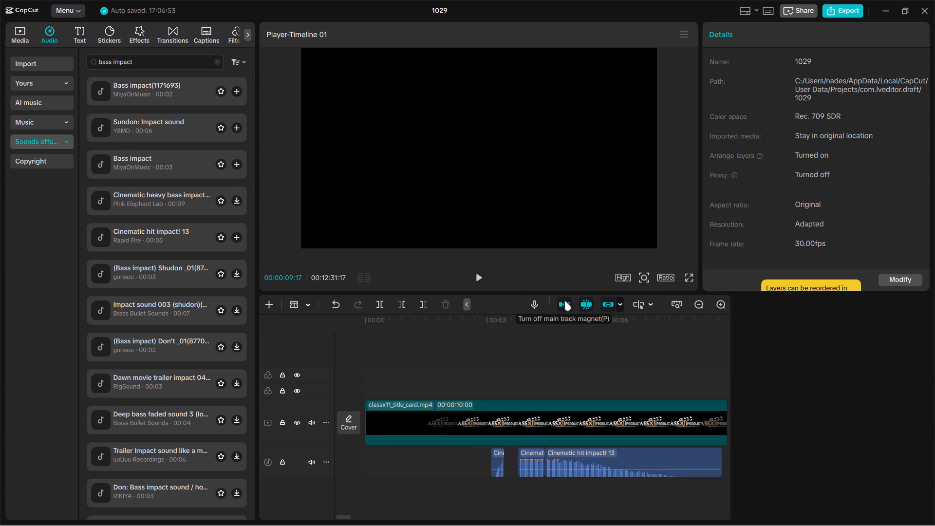
Switch back to the Select tool and undo the splits and deletion, restoring the Cinematic hit impact! 13 clip to one piece.
{"action": "left_click", "coordinate": [303, 304]}
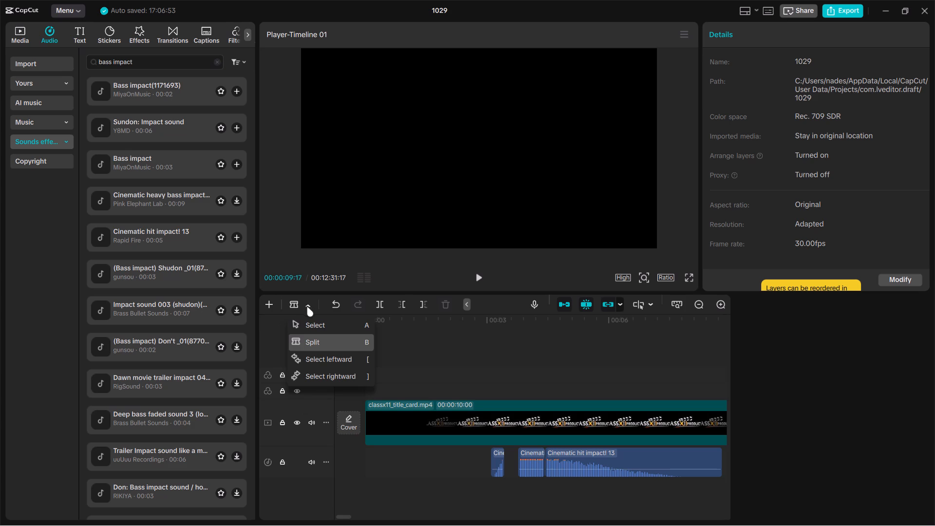
{"action": "left_click", "coordinate": [314, 323]}
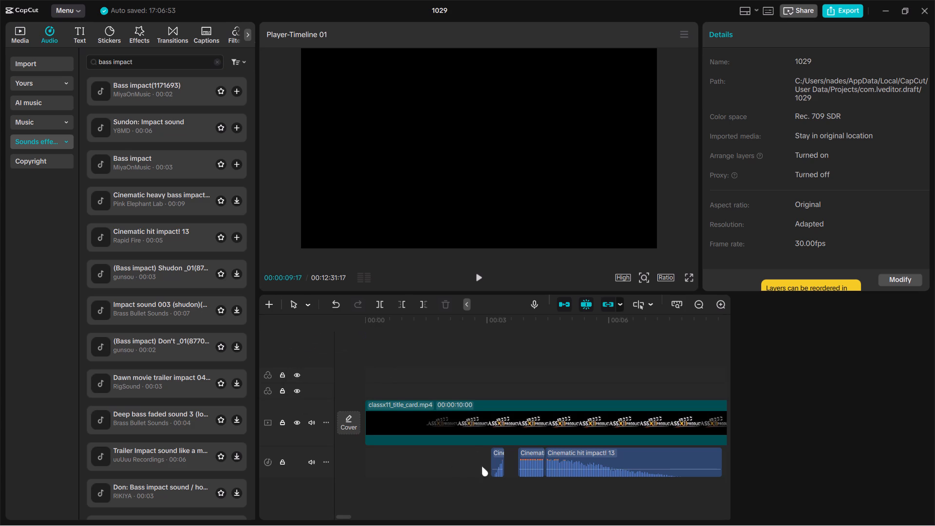
{"action": "left_click", "coordinate": [336, 302]}
{"action": "left_click", "coordinate": [336, 302]}
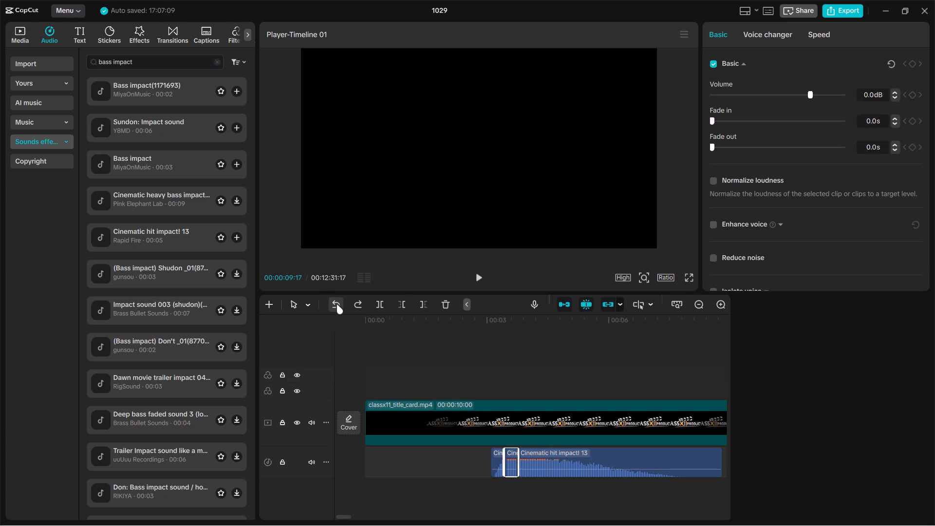
{"action": "left_click", "coordinate": [337, 304]}
{"action": "left_click", "coordinate": [337, 304]}
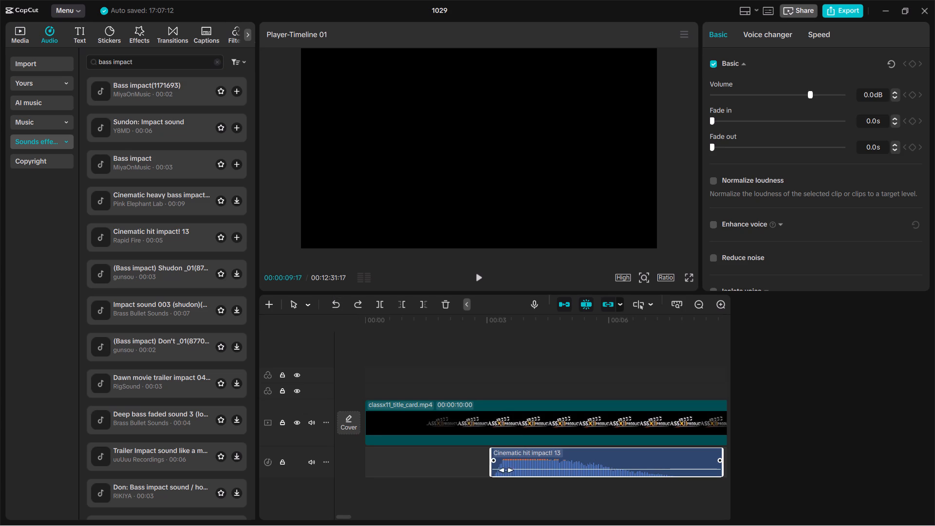
Move the Cinematic hit impact! 13 clip to start at about 1.3 s and play the title card from the beginning.
{"action": "left_click_drag", "start_coordinate": [509, 473], "coordinate": [434, 468]}
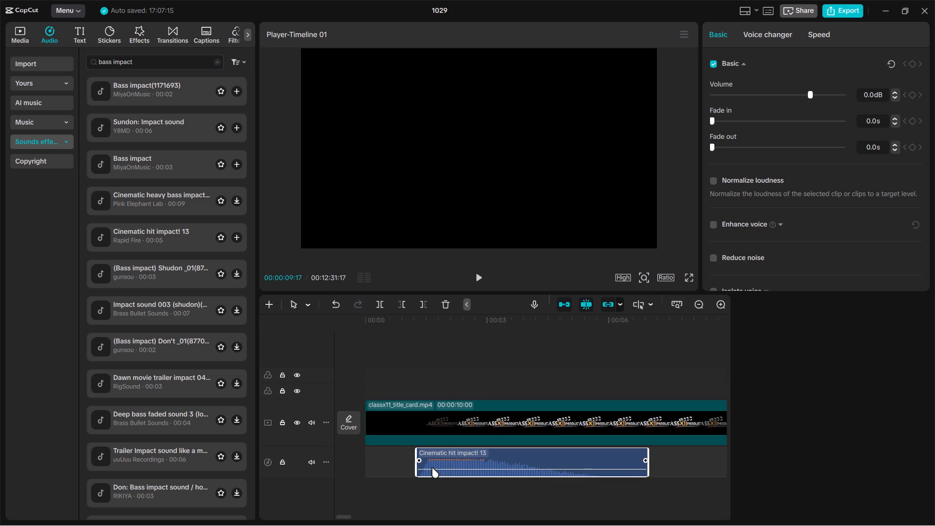
{"action": "key", "text": "space"}
{"action": "key", "text": "space"}
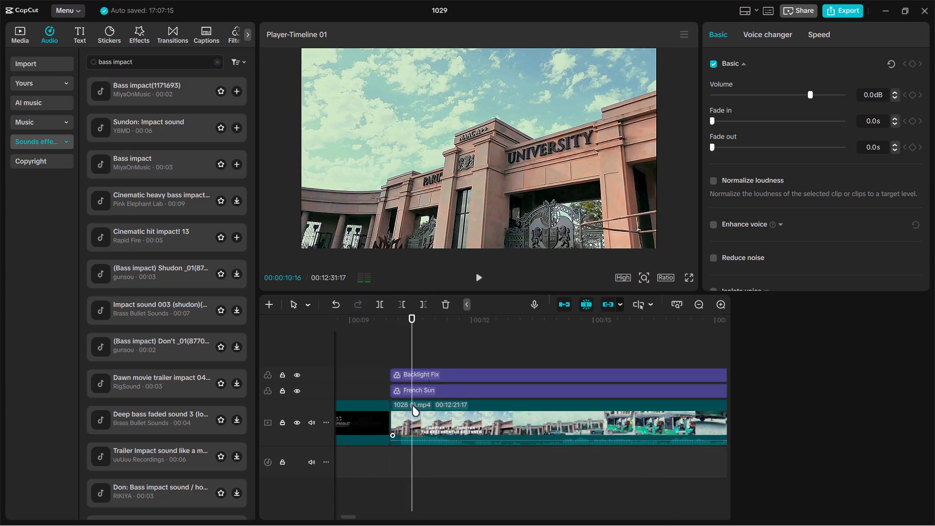
{"action": "left_click_drag", "start_coordinate": [411, 317], "coordinate": [276, 378]}
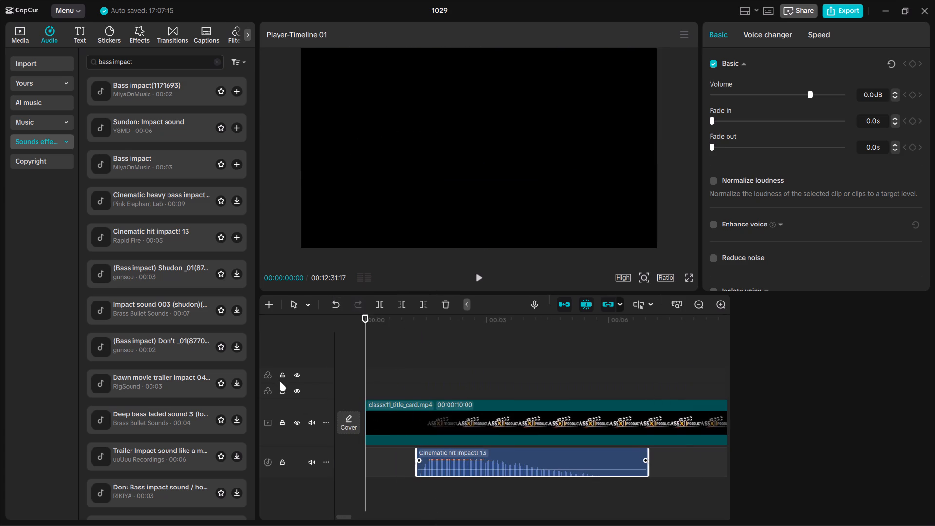
{"action": "key", "text": "space"}
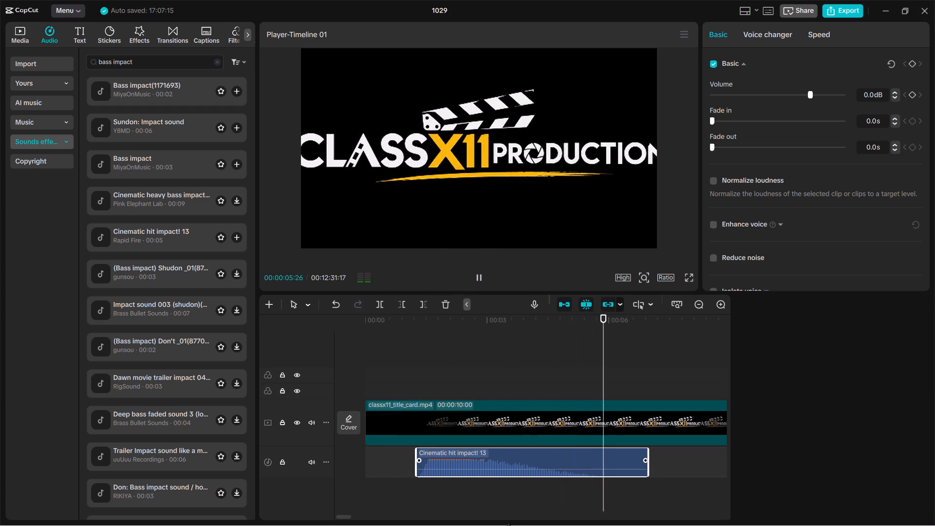
{"action": "key", "text": "space"}
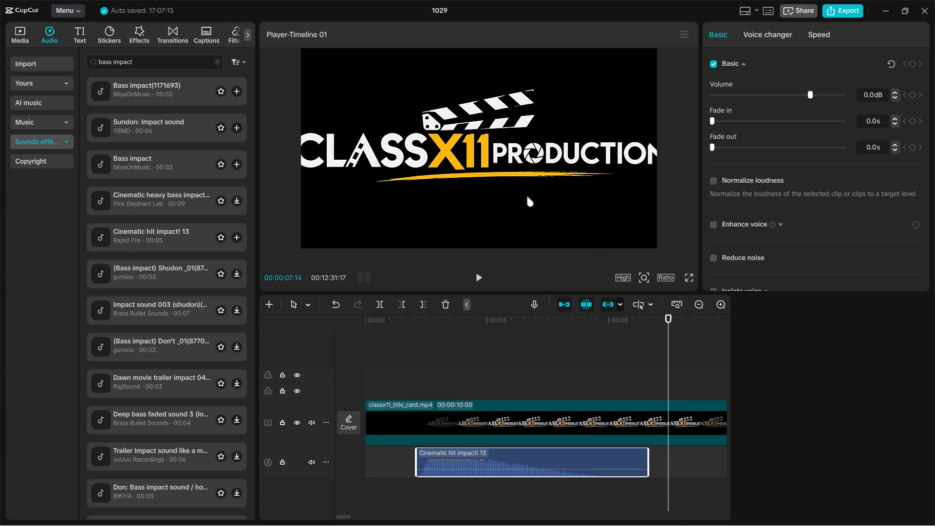
Scale the ClassX11 title card down to 85% and play it back with the sound effect.
{"action": "left_click", "coordinate": [582, 424]}
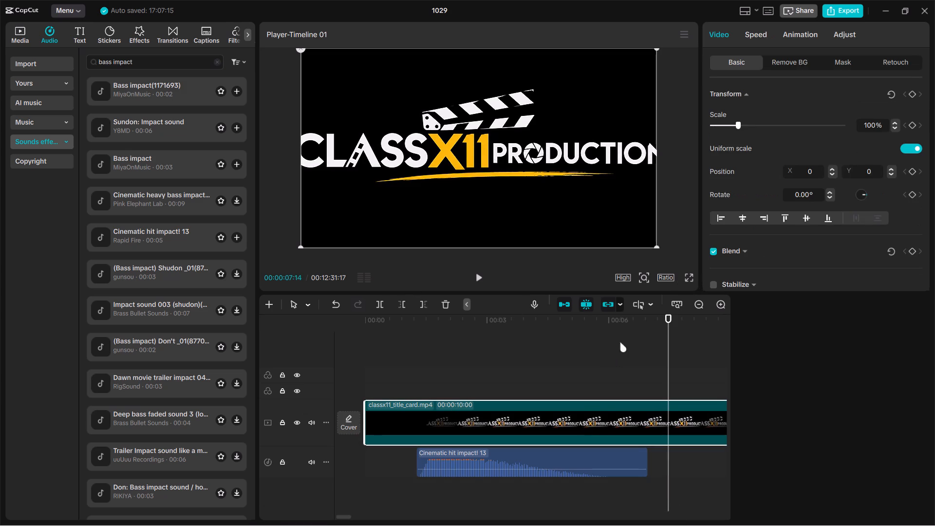
{"action": "left_click", "coordinate": [647, 244]}
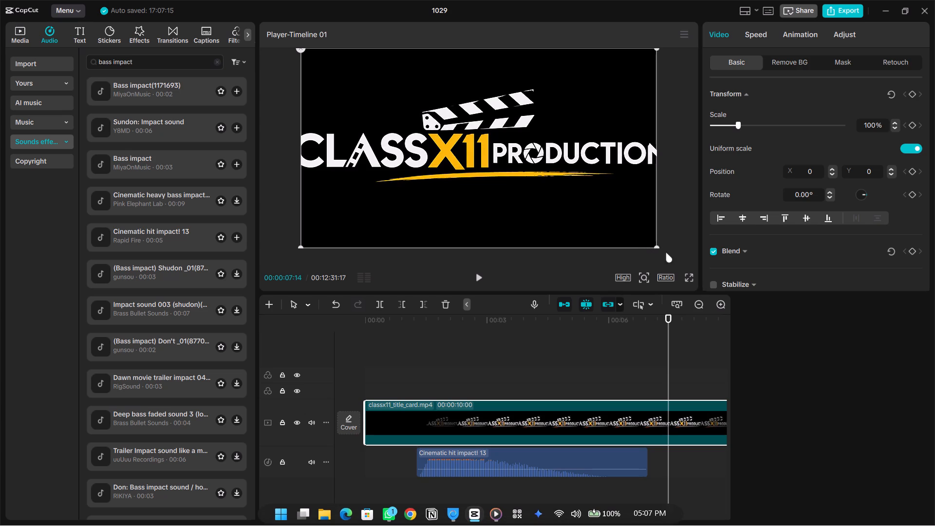
{"action": "left_click_drag", "start_coordinate": [655, 246], "coordinate": [611, 211]}
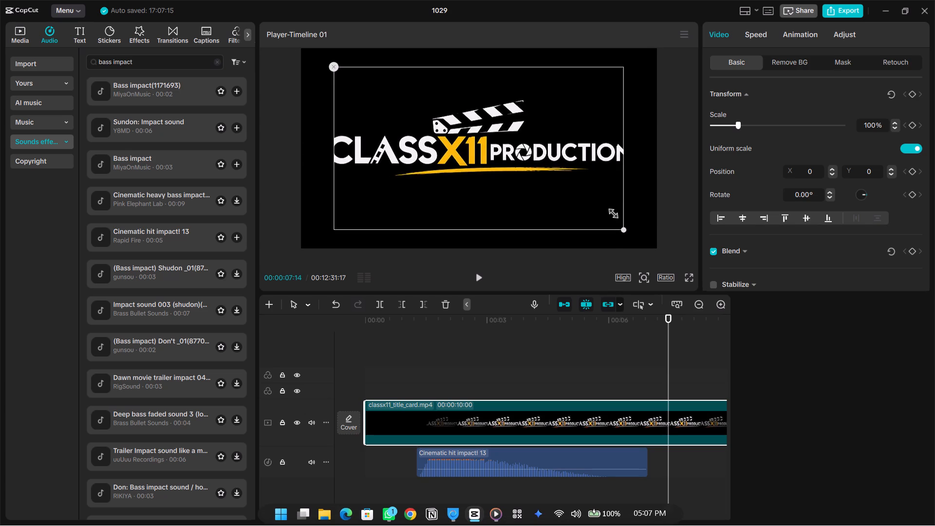
{"action": "left_click_drag", "start_coordinate": [611, 211], "coordinate": [608, 205]}
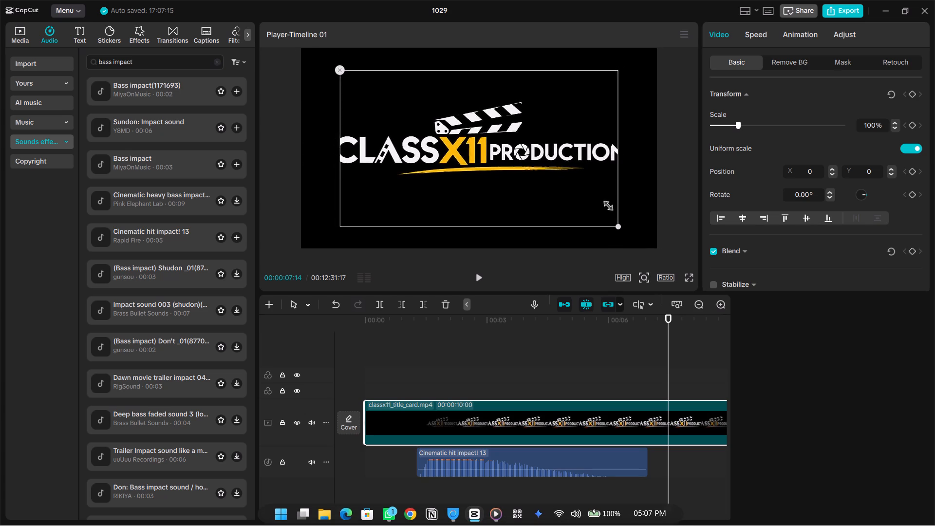
{"action": "left_click_drag", "start_coordinate": [608, 205], "coordinate": [660, 238]}
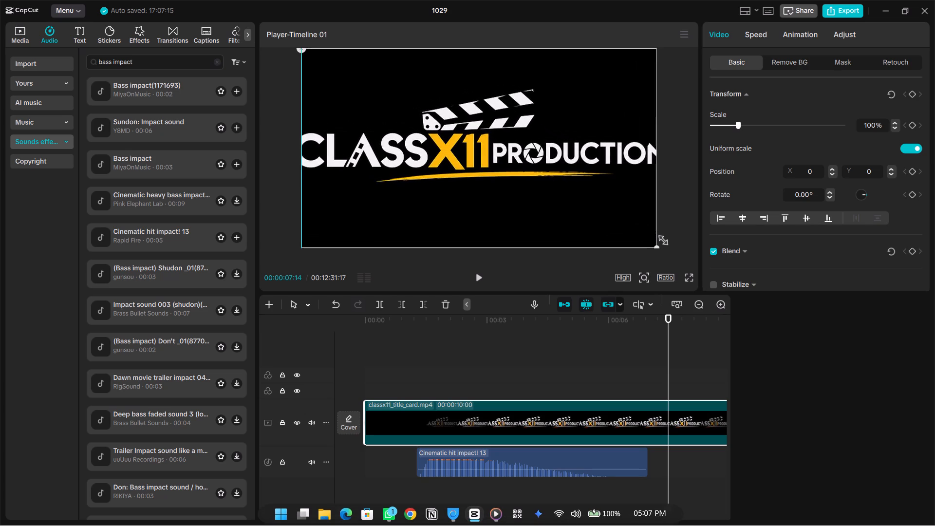
{"action": "left_click_drag", "start_coordinate": [660, 238], "coordinate": [630, 201]}
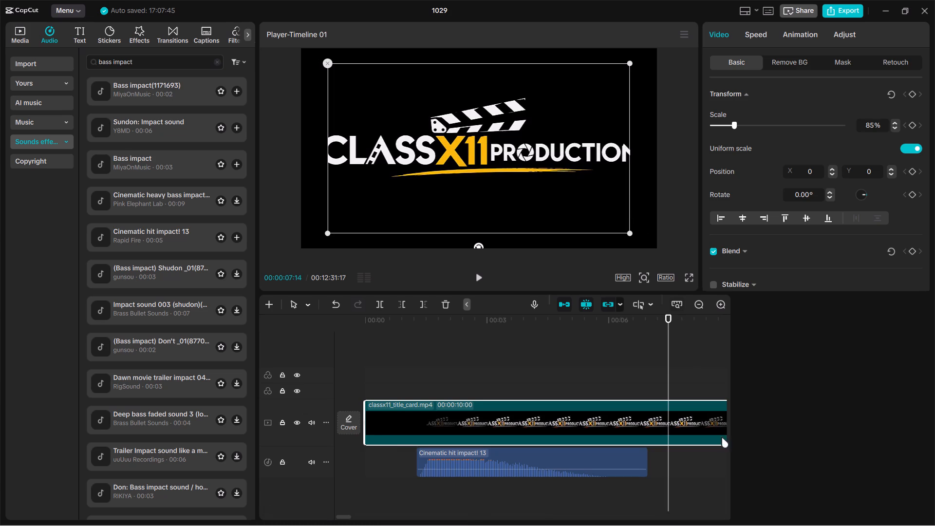
{"action": "left_click_drag", "start_coordinate": [672, 314], "coordinate": [457, 342]}
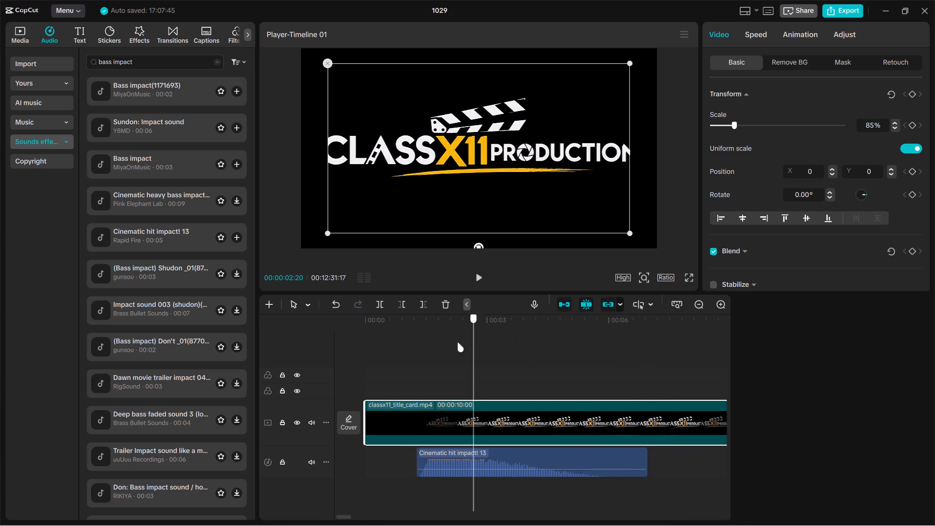
{"action": "left_click_drag", "start_coordinate": [457, 342], "coordinate": [409, 355]}
{"action": "key", "text": "space"}
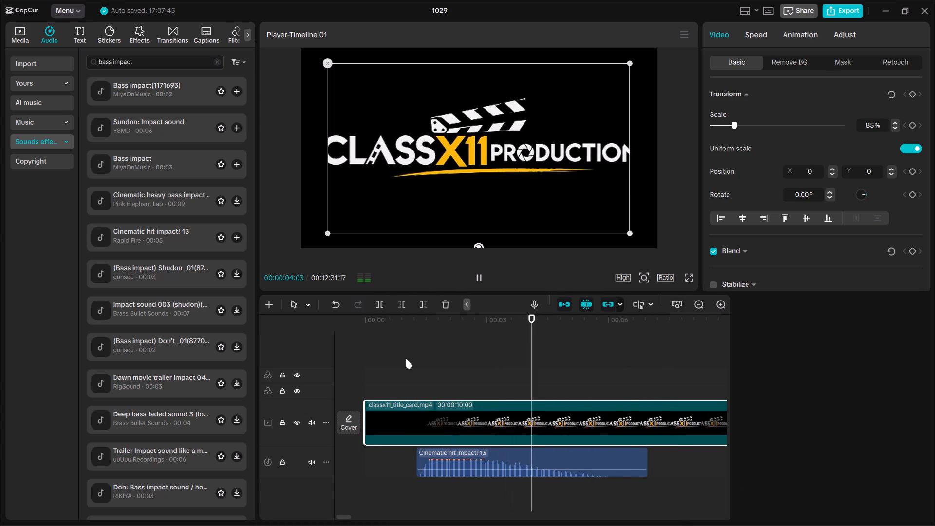
{"action": "key", "text": "space"}
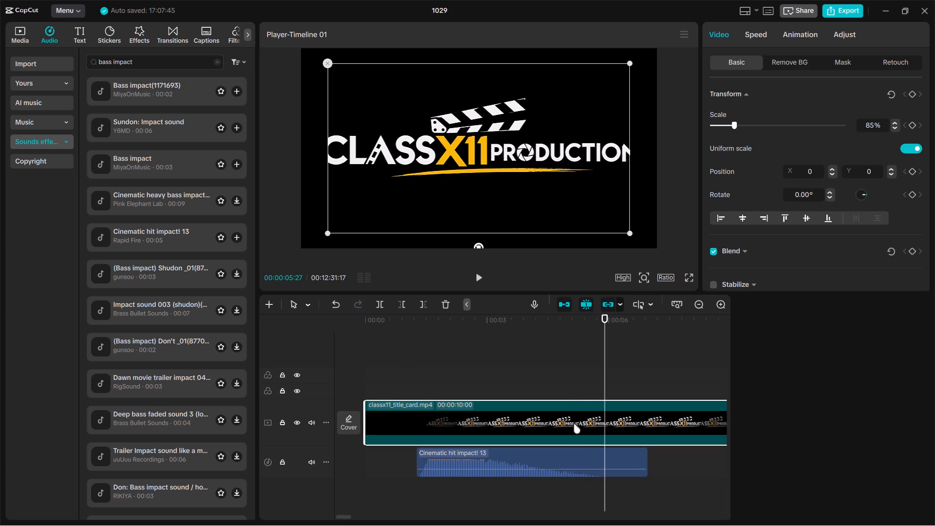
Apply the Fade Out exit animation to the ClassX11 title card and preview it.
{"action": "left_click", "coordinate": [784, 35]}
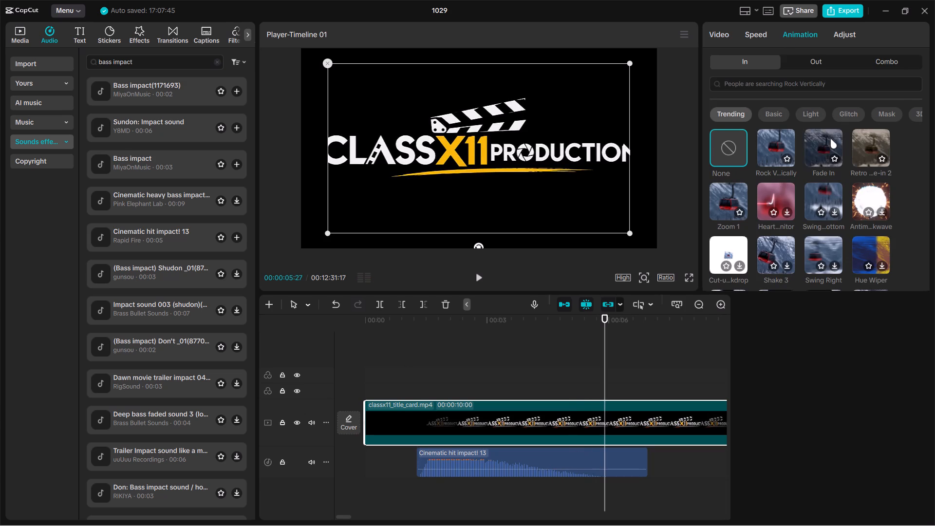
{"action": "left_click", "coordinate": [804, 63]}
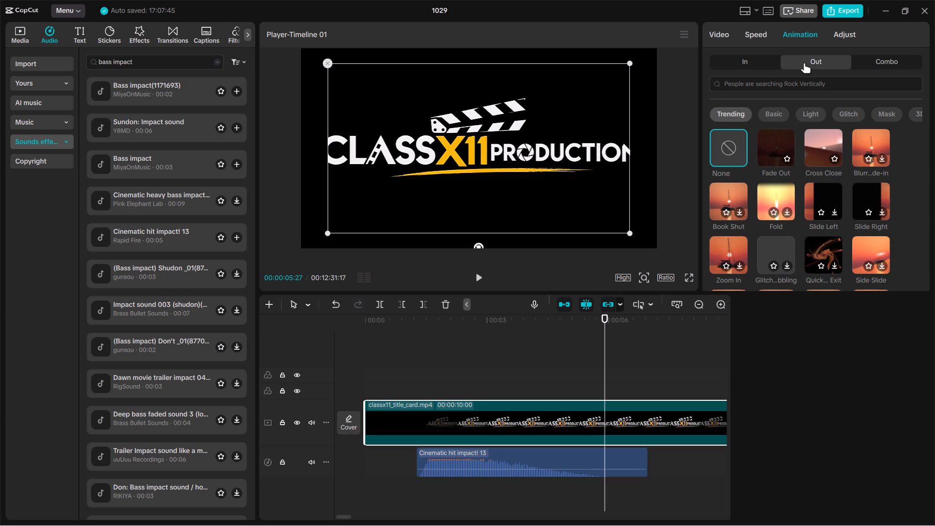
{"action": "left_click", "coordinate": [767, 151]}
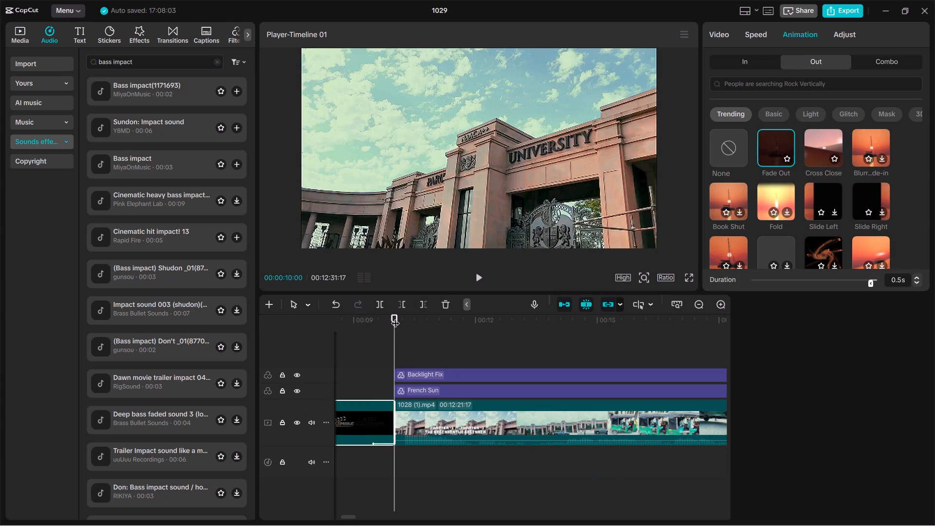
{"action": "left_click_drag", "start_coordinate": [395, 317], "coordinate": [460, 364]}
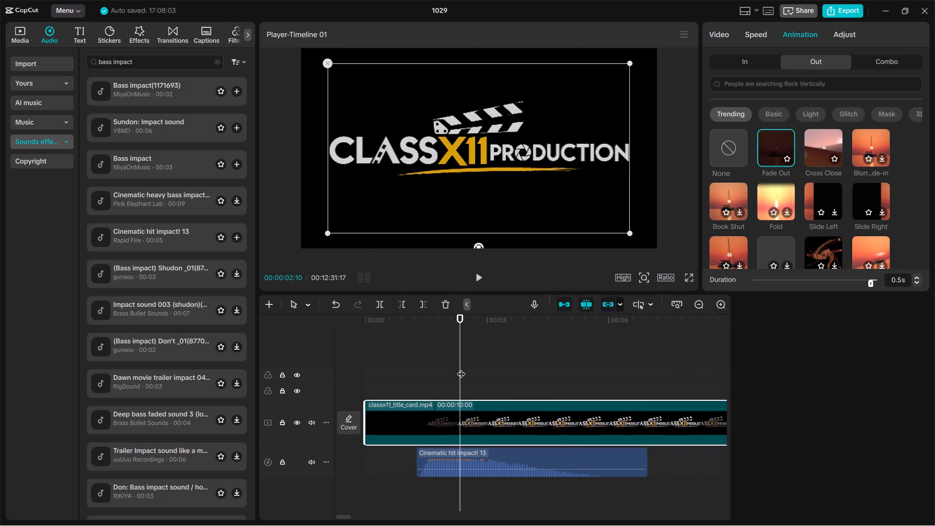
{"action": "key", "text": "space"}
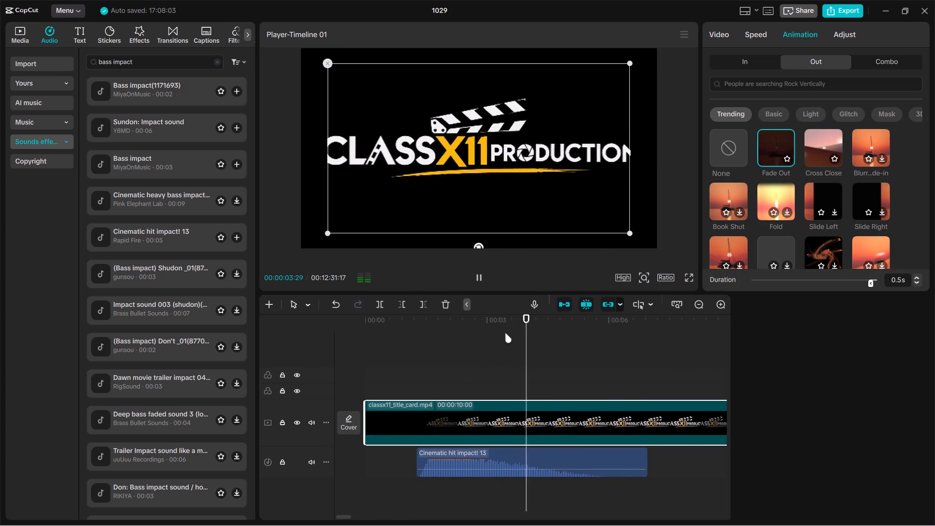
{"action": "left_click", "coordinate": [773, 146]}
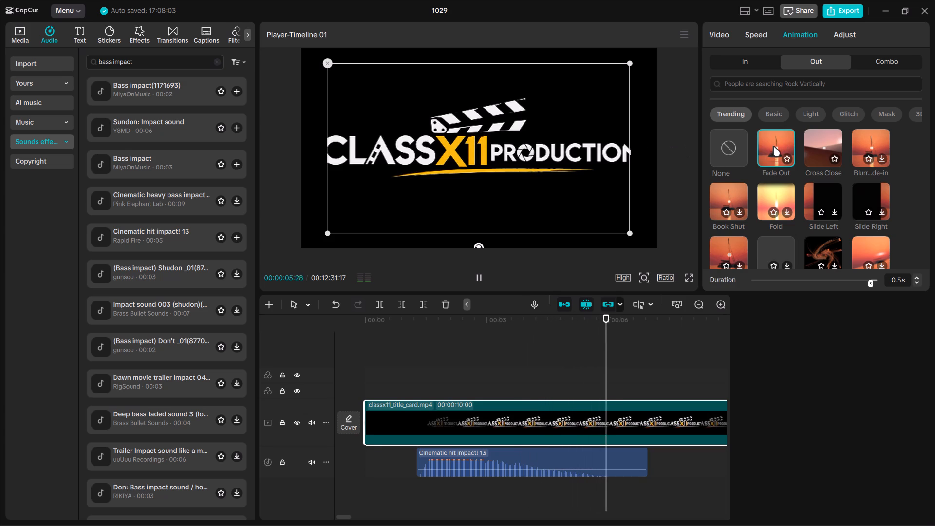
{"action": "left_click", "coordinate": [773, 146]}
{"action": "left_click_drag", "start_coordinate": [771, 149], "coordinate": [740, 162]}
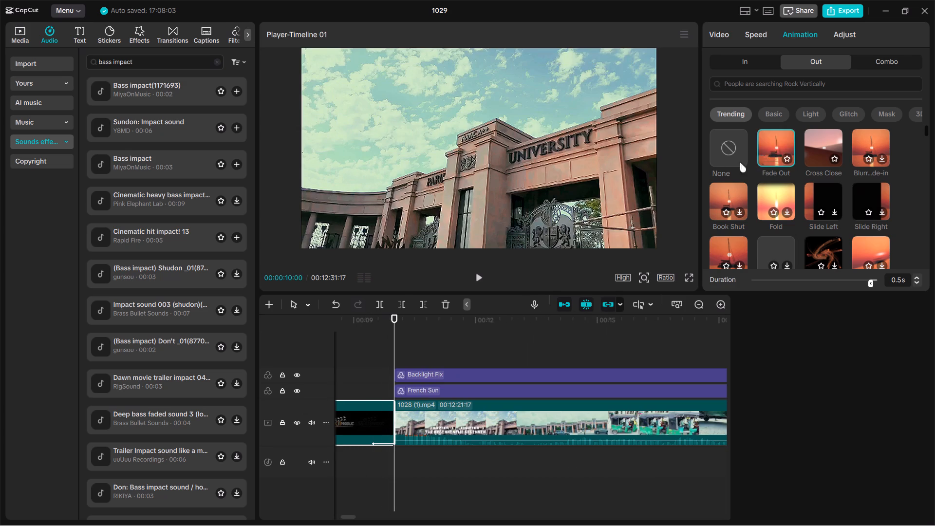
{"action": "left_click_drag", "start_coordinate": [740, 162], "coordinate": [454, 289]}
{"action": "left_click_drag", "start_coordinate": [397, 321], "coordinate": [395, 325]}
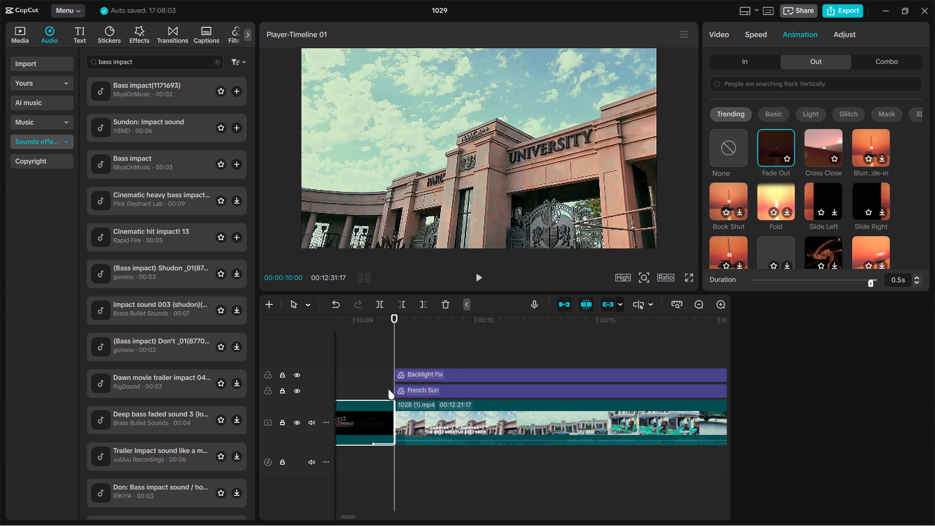
Trim the end of the ClassX11 title card to a clip duration of 00:00:07:26, past the end of the sound effect.
{"action": "left_click_drag", "start_coordinate": [395, 428], "coordinate": [298, 459]}
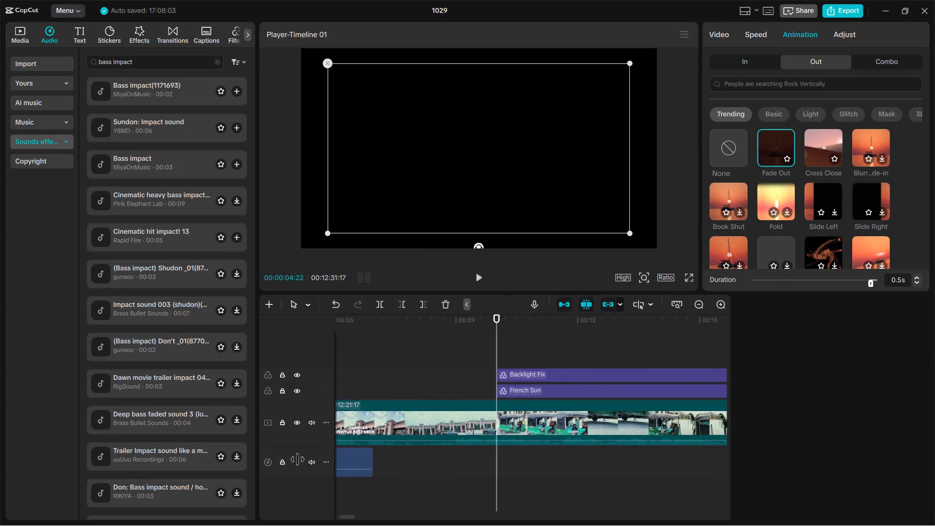
{"action": "left_click_drag", "start_coordinate": [298, 459], "coordinate": [311, 456]}
{"action": "left_click_drag", "start_coordinate": [445, 465], "coordinate": [510, 465]}
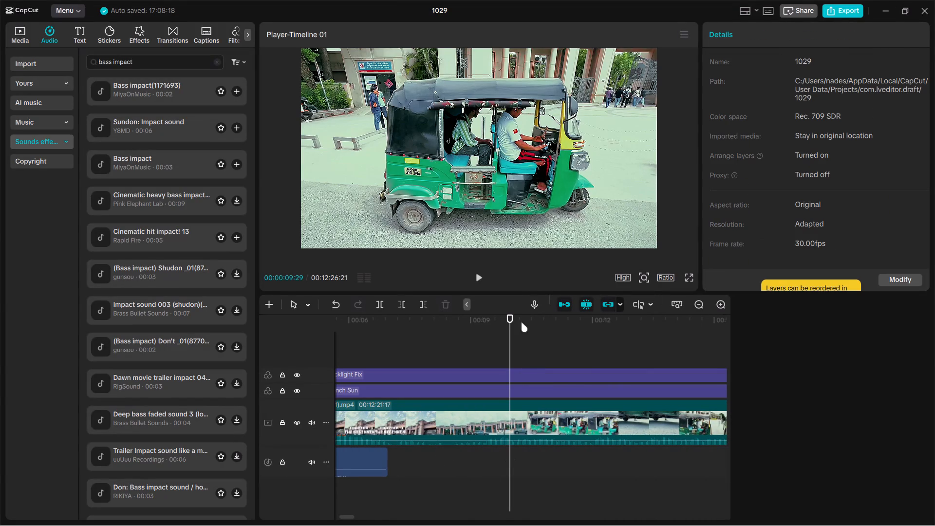
{"action": "left_click_drag", "start_coordinate": [511, 322], "coordinate": [474, 406]}
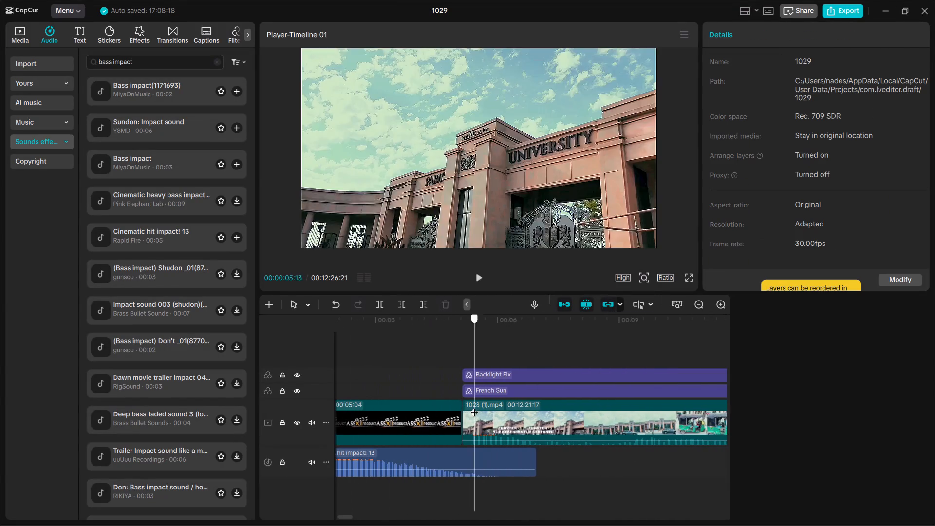
{"action": "left_click_drag", "start_coordinate": [474, 406], "coordinate": [428, 420]}
{"action": "left_click", "coordinate": [454, 420]}
{"action": "left_click_drag", "start_coordinate": [459, 417], "coordinate": [539, 433]}
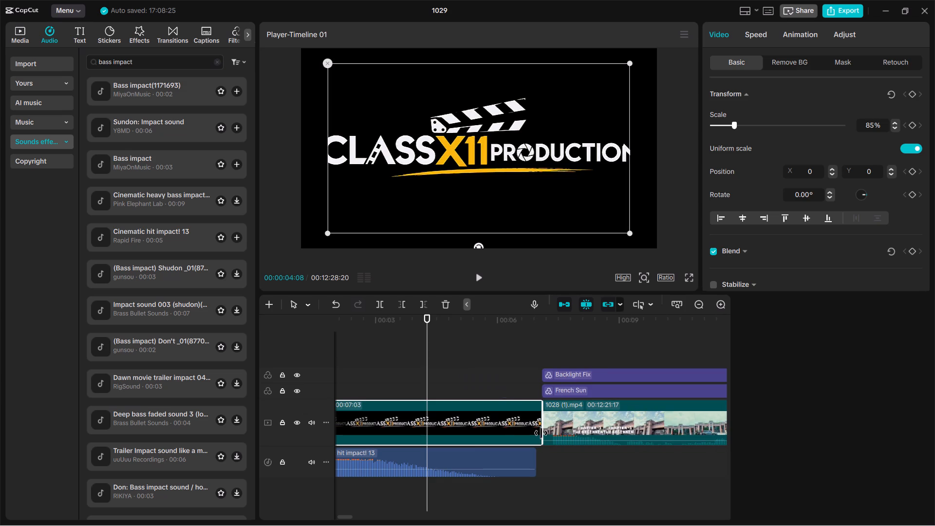
{"action": "left_click_drag", "start_coordinate": [541, 433], "coordinate": [572, 434]}
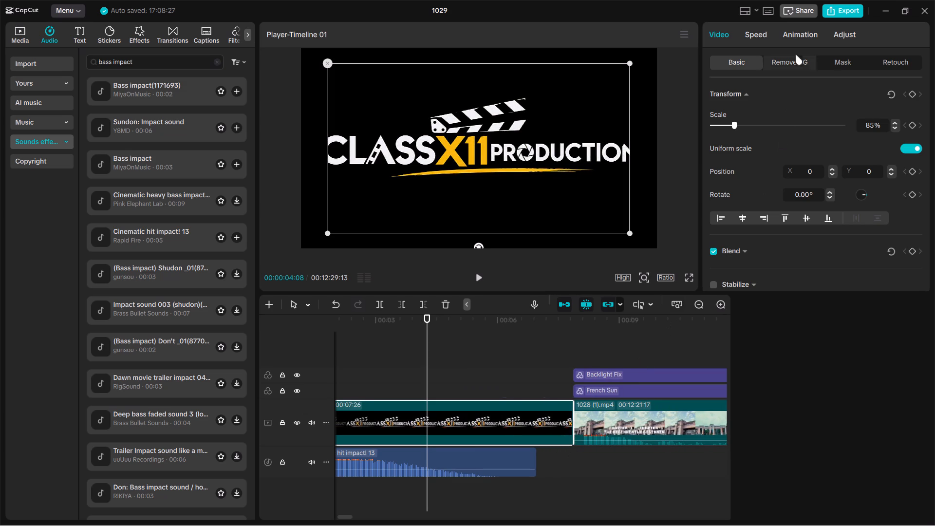
Apply the Fade Out exit animation to the trimmed title card and play it back from about 00:01:20.
{"action": "left_click", "coordinate": [808, 31]}
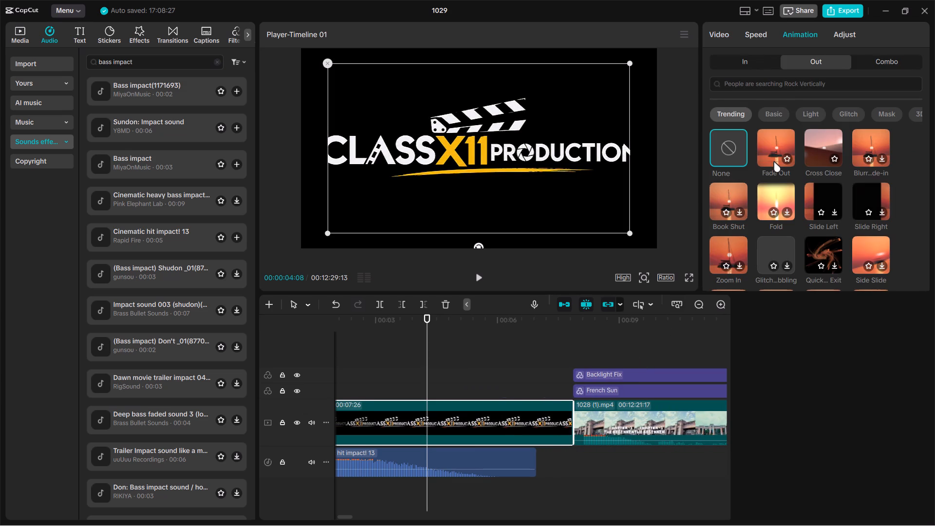
{"action": "left_click", "coordinate": [774, 162]}
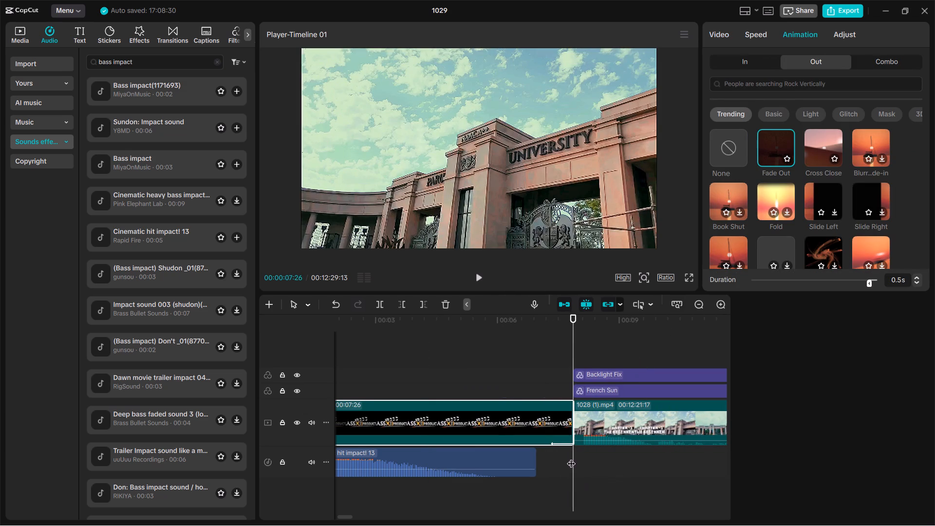
{"action": "left_click_drag", "start_coordinate": [568, 317], "coordinate": [372, 398]}
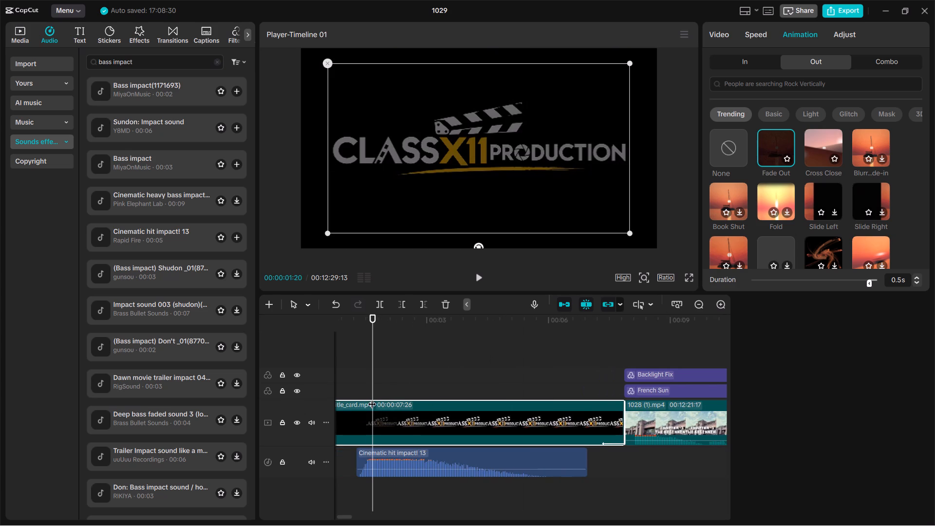
{"action": "key", "text": "space"}
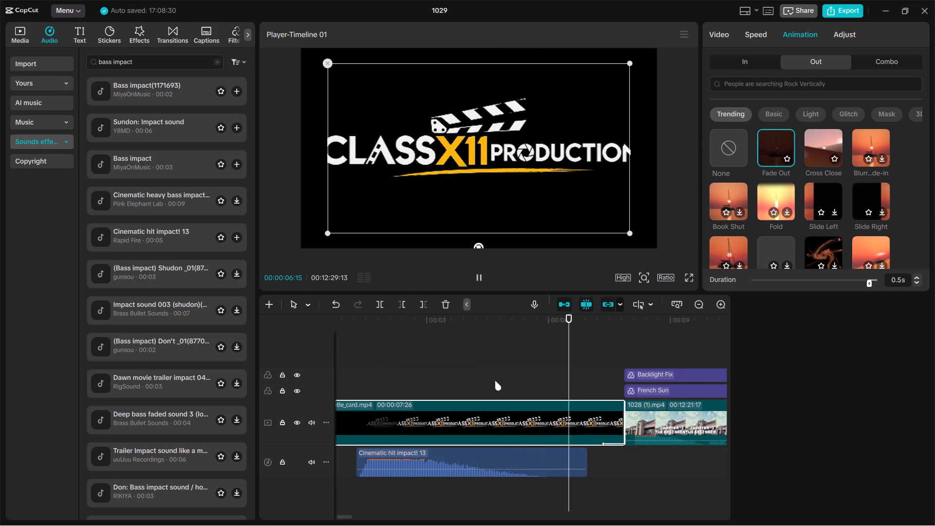
Lengthen the title card's Fade Out animation to a duration of 3.2 s and preview the fade.
{"action": "key", "text": "space"}
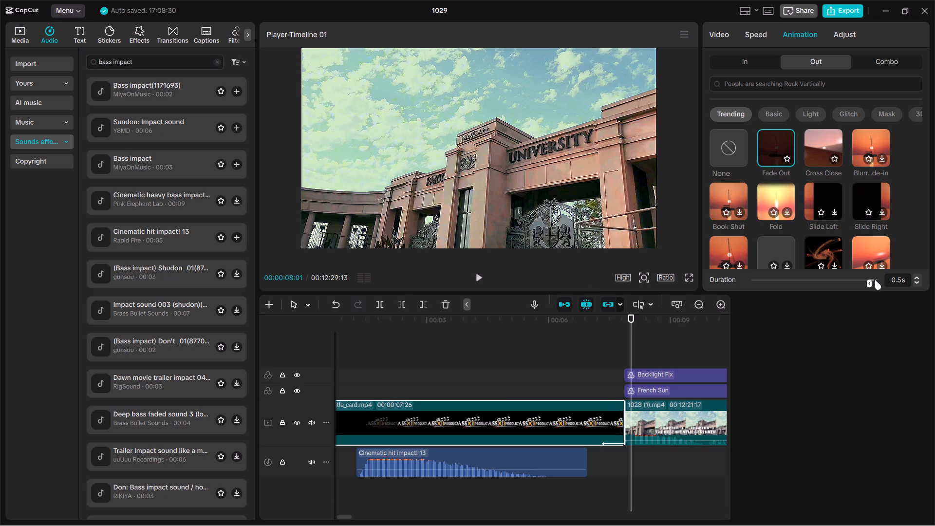
{"action": "left_click_drag", "start_coordinate": [869, 285], "coordinate": [837, 296]}
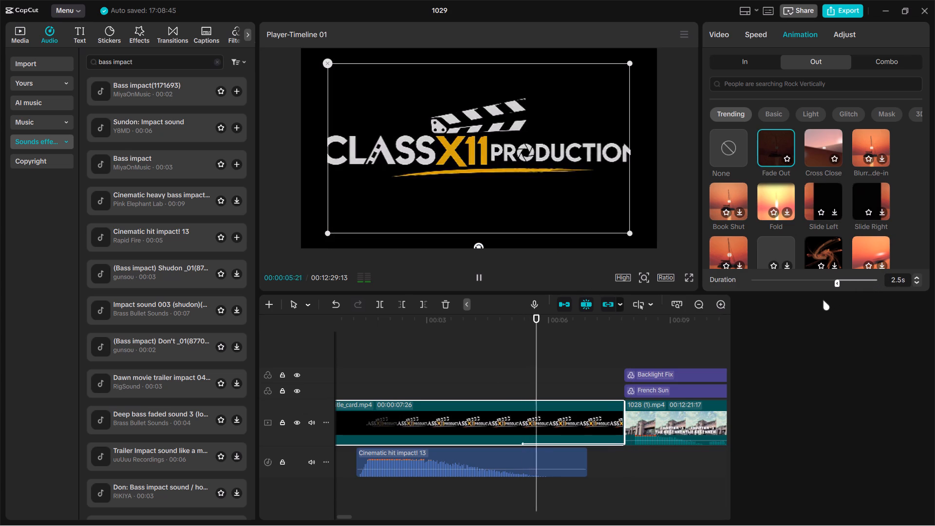
{"action": "key", "text": "space"}
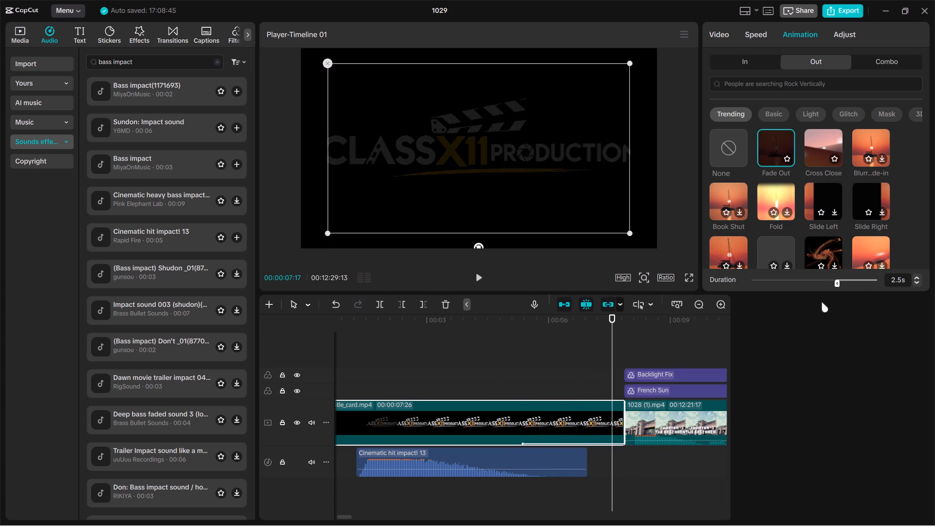
{"action": "left_click_drag", "start_coordinate": [836, 280], "coordinate": [824, 294]}
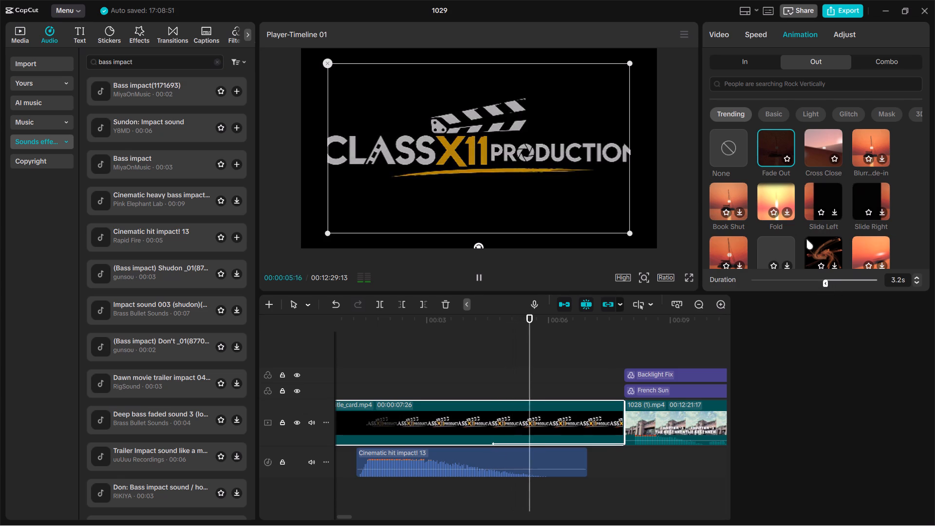
{"action": "key", "text": "space"}
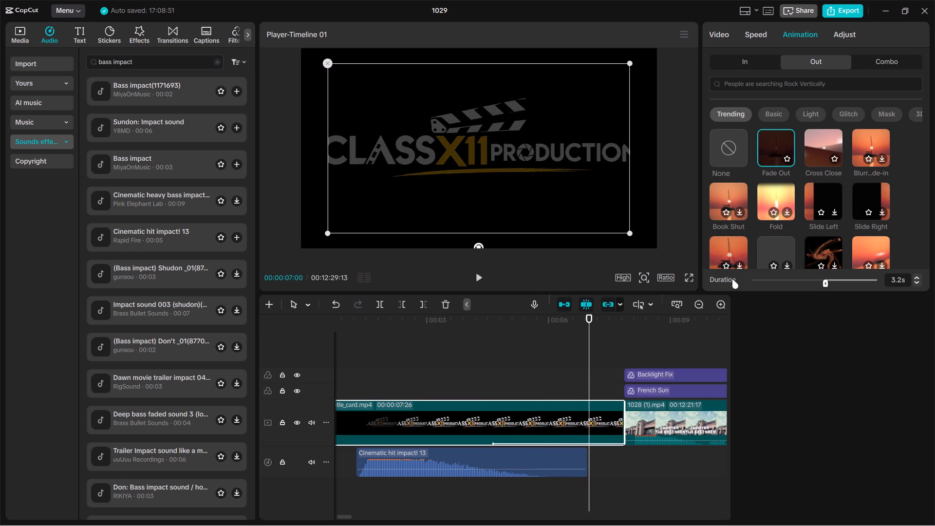
Watch the end of the title card's fade-out full screen, starting a few frames before 00:00:07:00.
{"action": "left_click", "coordinate": [690, 280]}
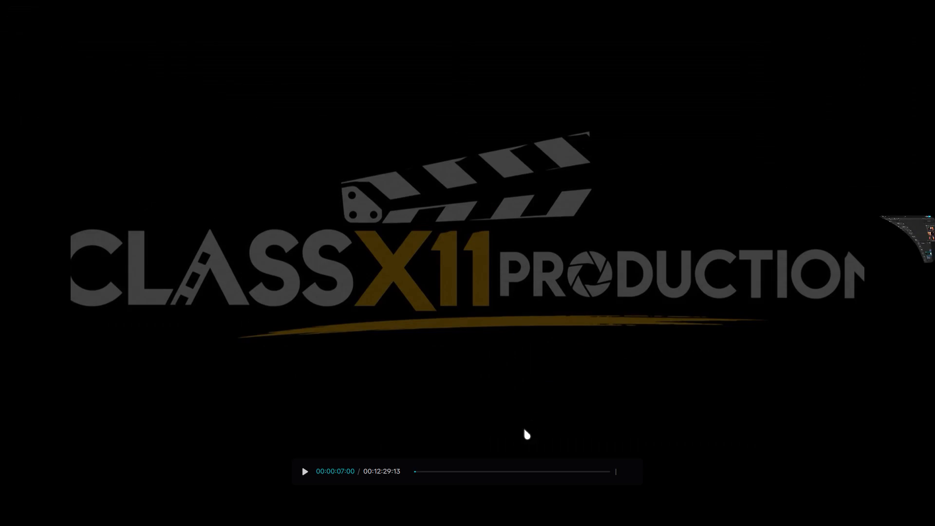
{"action": "left_click_drag", "start_coordinate": [413, 467], "coordinate": [390, 474]}
{"action": "left_click", "coordinate": [419, 454]}
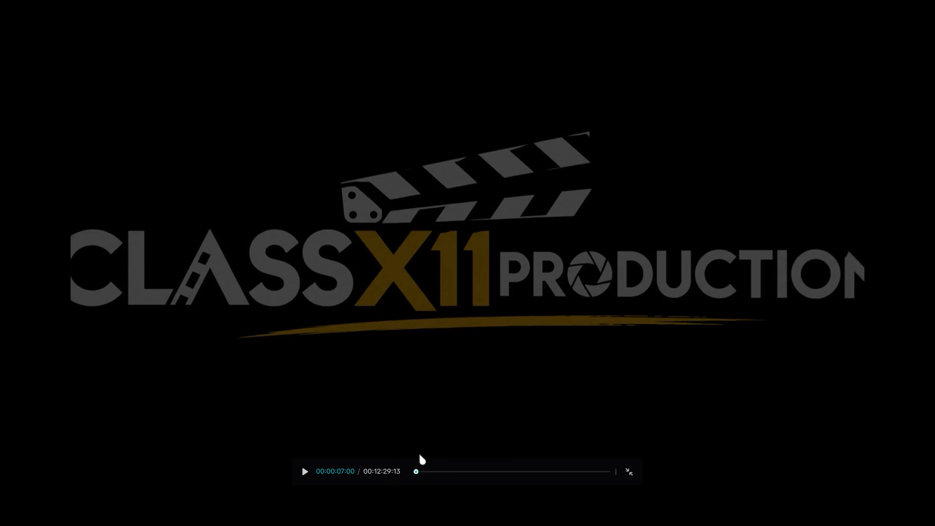
{"action": "key", "text": "Left"}
{"action": "key", "text": "Left"}
{"action": "key", "text": "Left"}
{"action": "key", "text": "Left"}
{"action": "key", "text": "Left"}
{"action": "key", "text": "Left"}
{"action": "key", "text": "Left"}
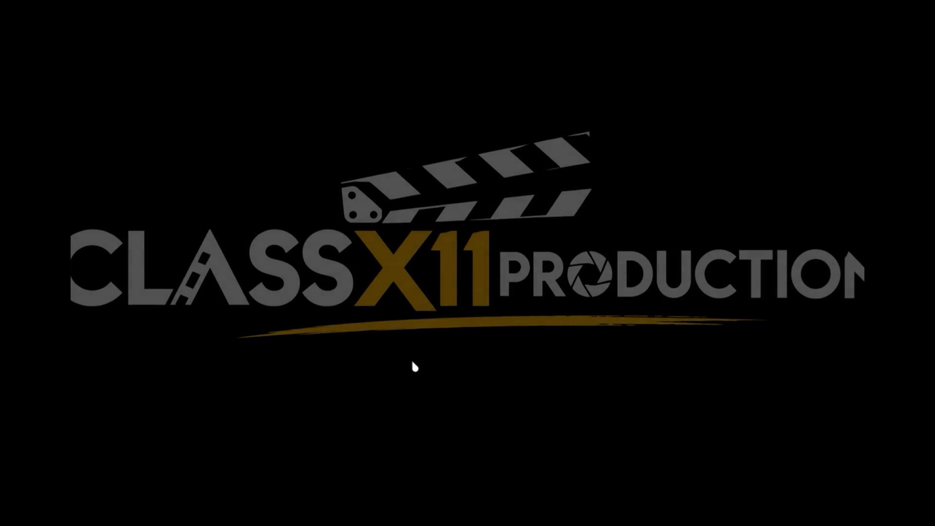
{"action": "key", "text": "Left"}
{"action": "key", "text": "Left"}
{"action": "key", "text": "Left"}
{"action": "key", "text": "space"}
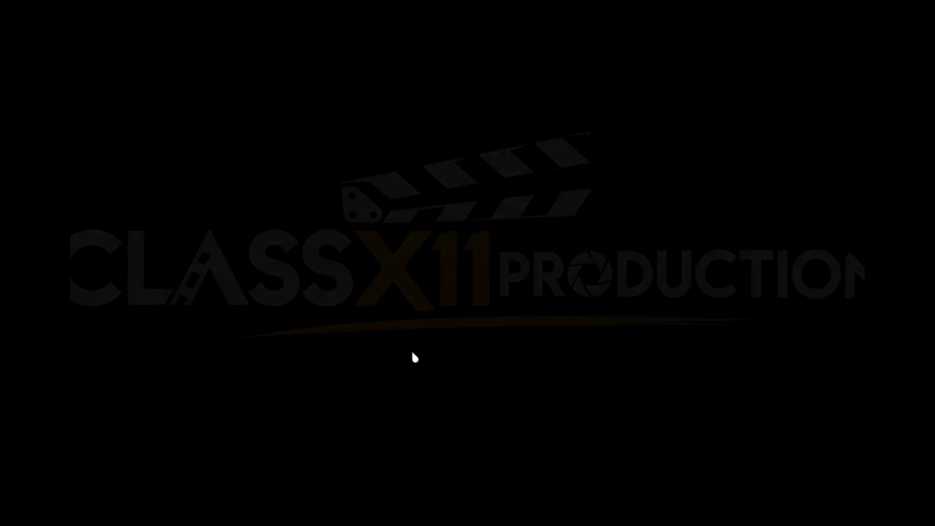
{"action": "key", "text": "space"}
Step back through the title card's fade frame by frame and replay it full screen into the main video.
{"action": "key", "text": "Left"}
{"action": "key", "text": "Left"}
{"action": "key", "text": "Left"}
{"action": "key", "text": "Left"}
{"action": "key", "text": "Left"}
{"action": "key", "text": "Left"}
{"action": "key", "text": "Left"}
{"action": "key", "text": "Left"}
{"action": "key", "text": "Left"}
{"action": "key", "text": "Left"}
{"action": "key", "text": "Left"}
{"action": "key", "text": "Left"}
{"action": "key", "text": "Left"}
{"action": "key", "text": "Left"}
{"action": "key", "text": "Left"}
{"action": "key", "text": "Left"}
{"action": "key", "text": "Left"}
{"action": "key", "text": "Left"}
{"action": "key", "text": "Left"}
{"action": "key", "text": "Left"}
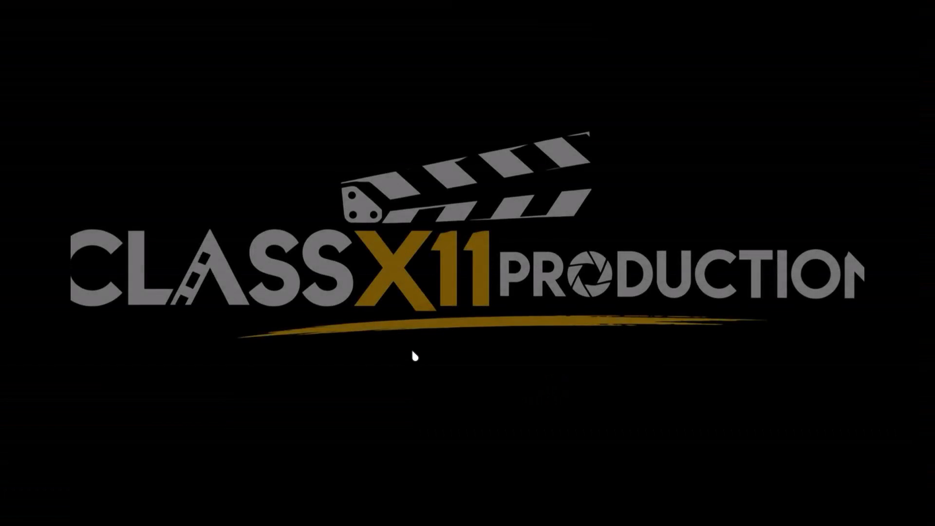
{"action": "key", "text": "Left"}
{"action": "key", "text": "Left"}
{"action": "key", "text": "Left"}
{"action": "key", "text": "Left"}
{"action": "key", "text": "Left"}
{"action": "key", "text": "Left"}
{"action": "key", "text": "Left"}
{"action": "key", "text": "Left"}
{"action": "key", "text": "Left"}
{"action": "key", "text": "Left"}
{"action": "key", "text": "Left"}
{"action": "key", "text": "Left"}
{"action": "key", "text": "Left"}
{"action": "type", "text": "jj"}
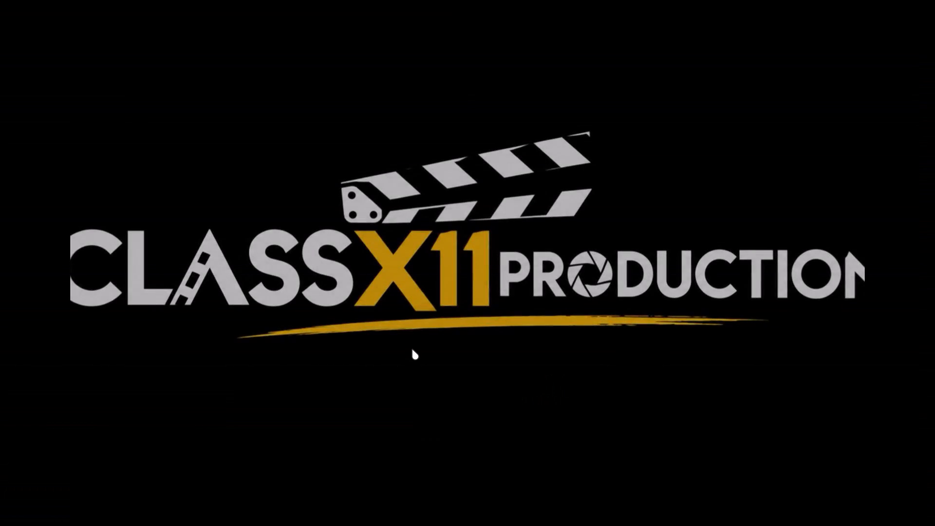
{"action": "type", "text": "jj"}
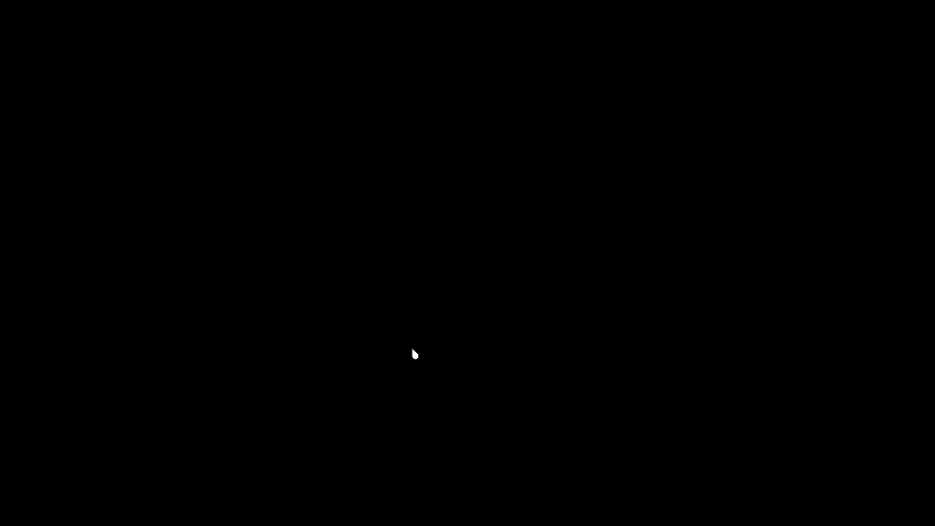
{"action": "key", "text": "space"}
{"action": "key", "text": "space"}
{"action": "key", "text": "k"}
{"action": "key", "text": "l"}
{"action": "key", "text": "space"}
{"action": "left_click", "coordinate": [412, 239]}
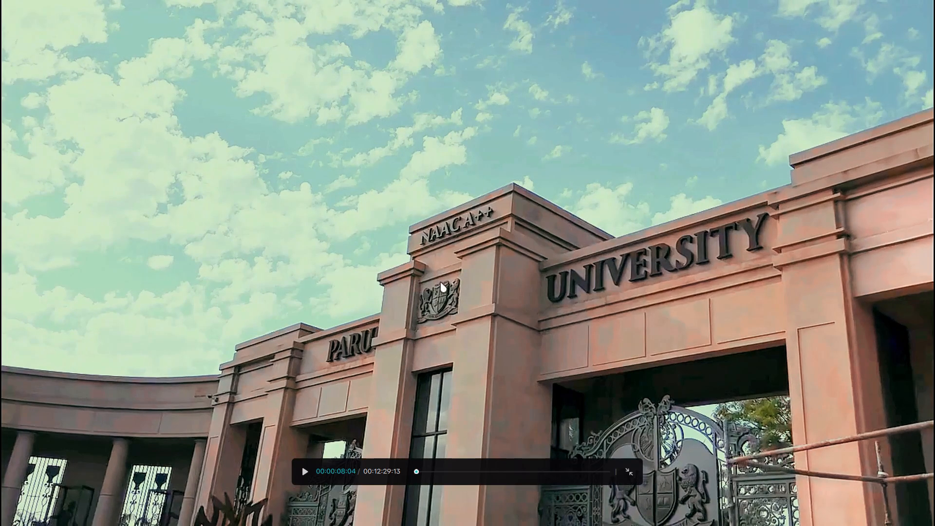
Replay the title card full screen from 00:00:00:00 to about 00:00:04:26 and return to the editing view.
{"action": "key", "text": "j"}
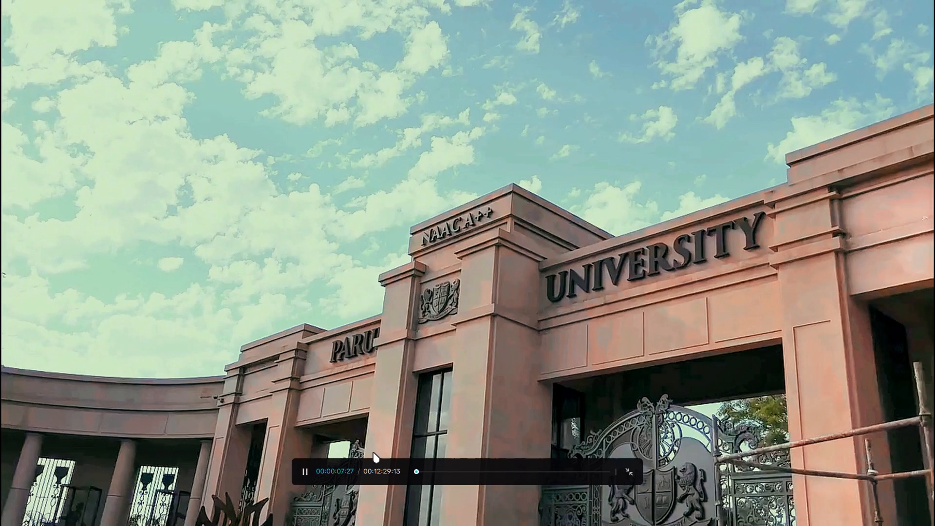
{"action": "type", "text": "jjjjjjjjjjjjjjjjjjjjj"}
{"action": "key", "text": "space"}
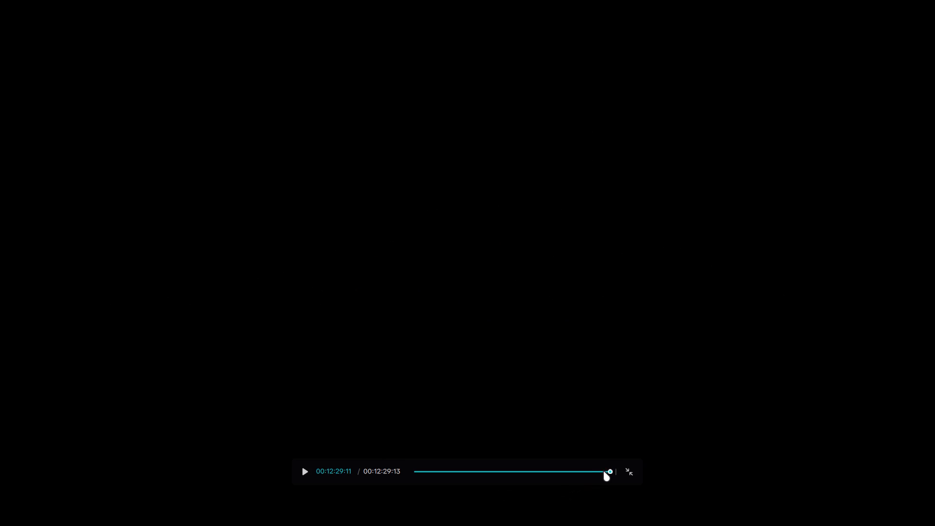
{"action": "left_click_drag", "start_coordinate": [607, 470], "coordinate": [316, 469]}
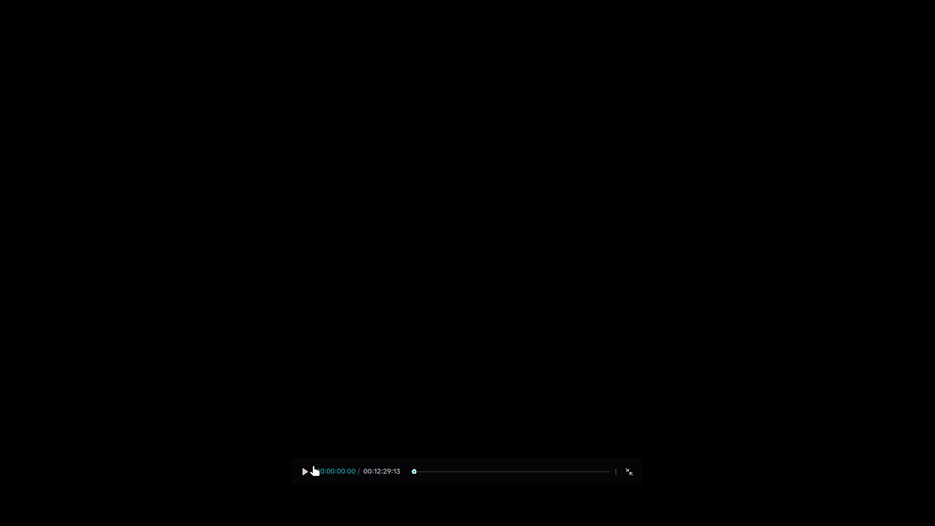
{"action": "key", "text": "space"}
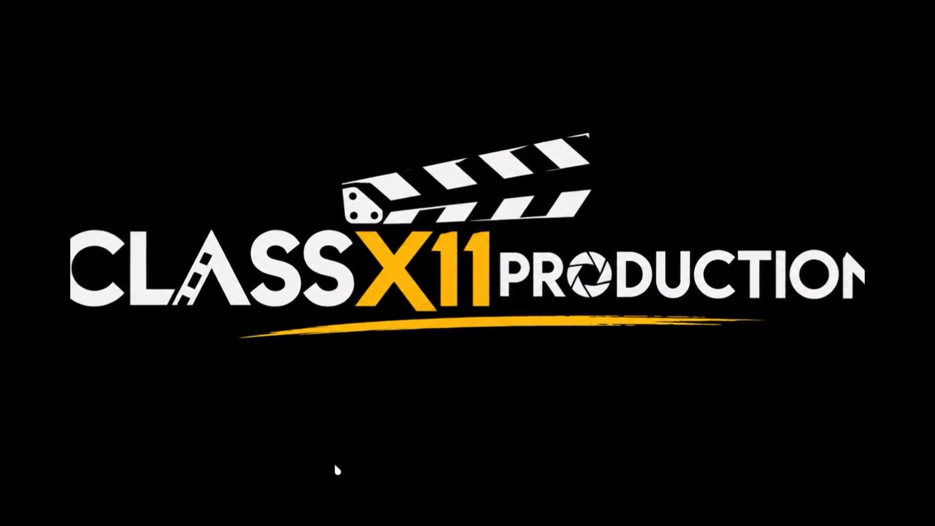
{"action": "key", "text": "space"}
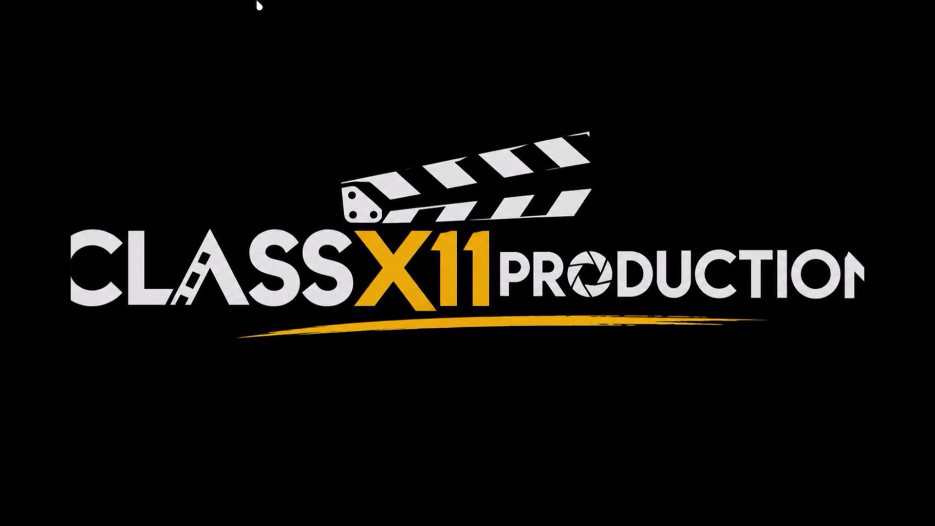
{"action": "left_click", "coordinate": [337, 199]}
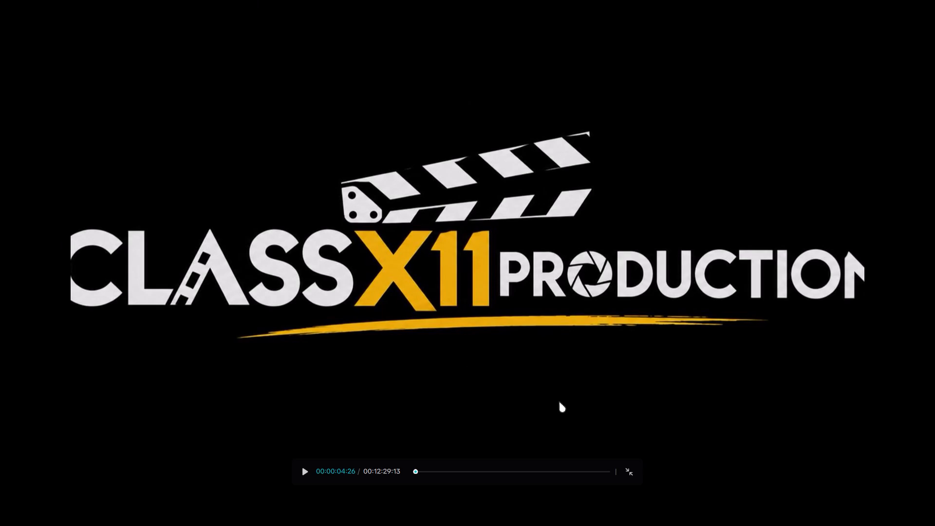
{"action": "left_click", "coordinate": [627, 470]}
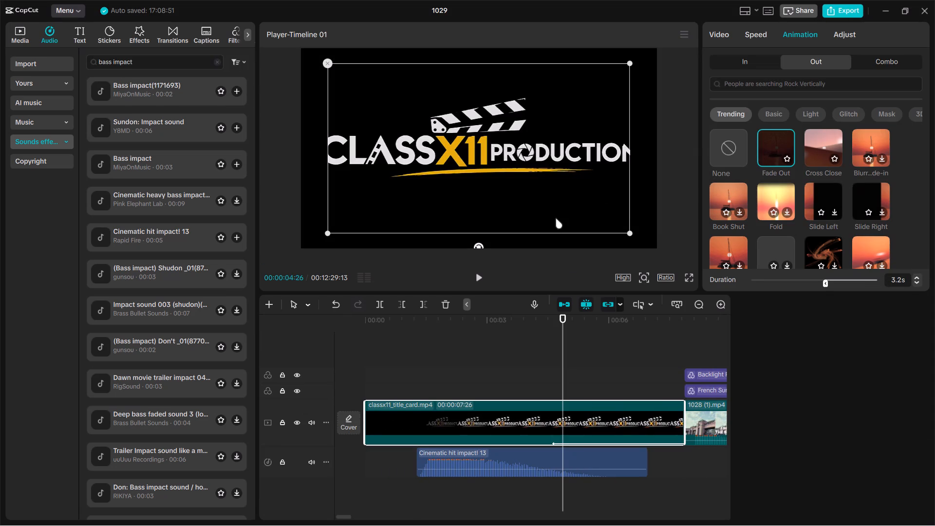
Scale the ClassX11 title card up to fill the whole video frame.
{"action": "left_click_drag", "start_coordinate": [627, 234], "coordinate": [643, 238]}
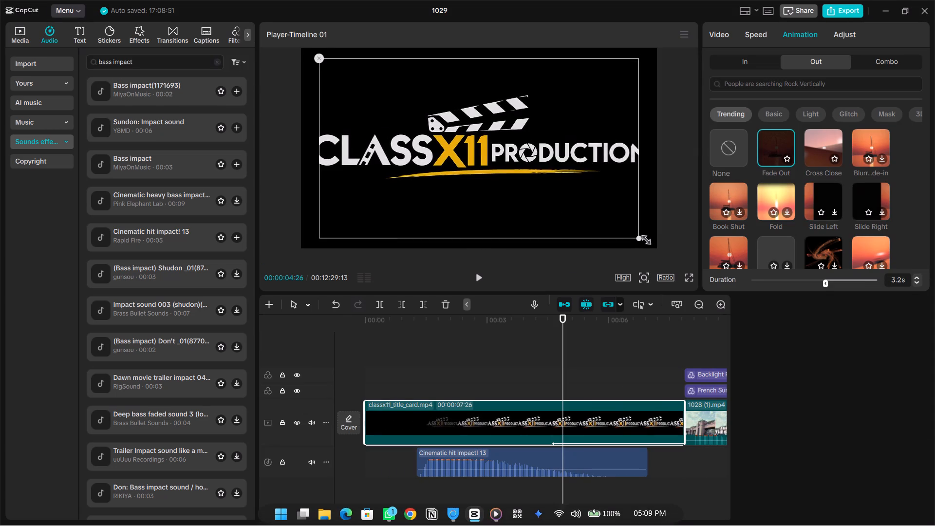
{"action": "left_click_drag", "start_coordinate": [643, 238], "coordinate": [671, 243]}
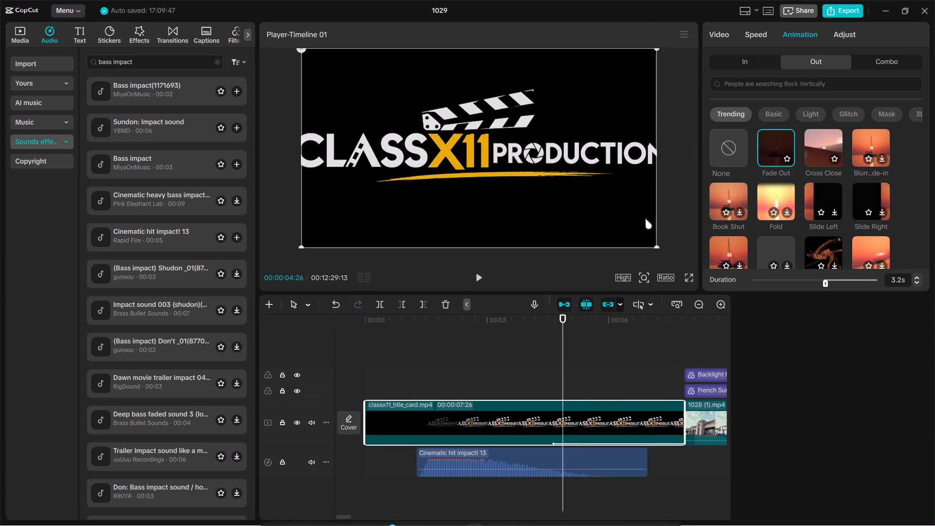
Play the enlarged title card full screen from the start into the main video, stopping at about 00:00:10:04, and return to editing.
{"action": "left_click", "coordinate": [687, 281]}
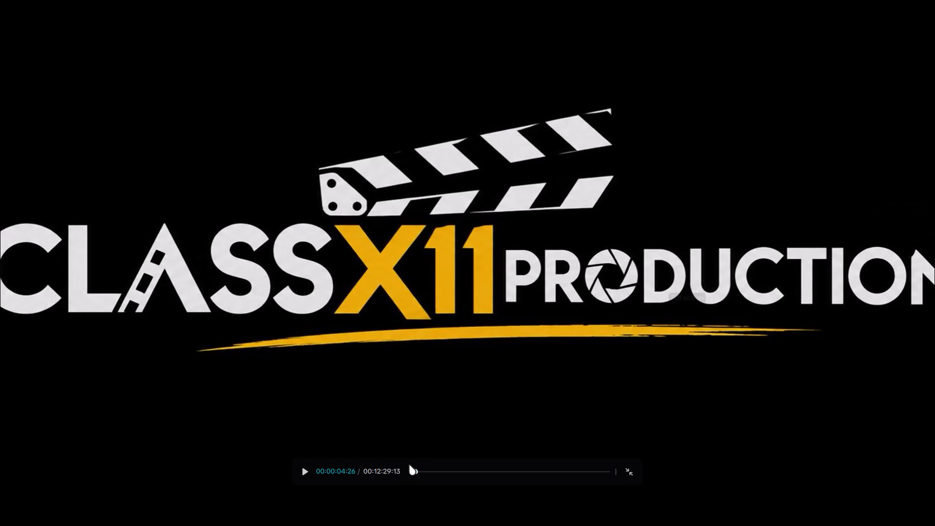
{"action": "left_click_drag", "start_coordinate": [410, 464], "coordinate": [412, 469]}
{"action": "left_click_drag", "start_coordinate": [413, 470], "coordinate": [405, 475]}
{"action": "key", "text": "space"}
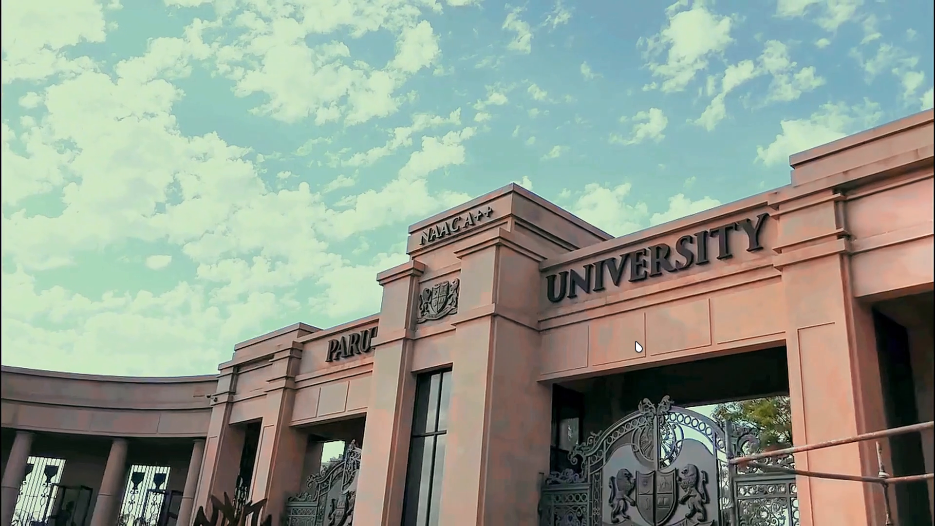
{"action": "key", "text": "space"}
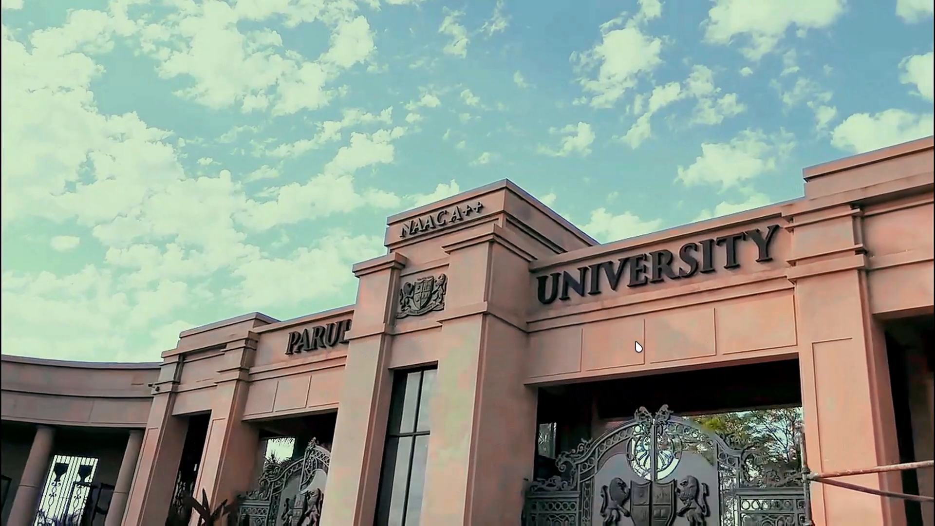
{"action": "key", "text": "f"}
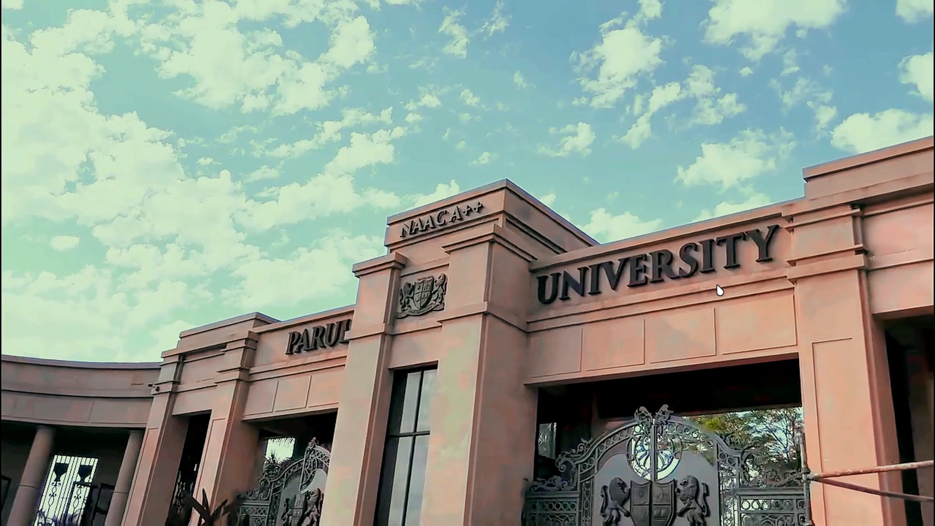
{"action": "left_click", "coordinate": [879, 320]}
{"action": "left_click", "coordinate": [621, 469]}
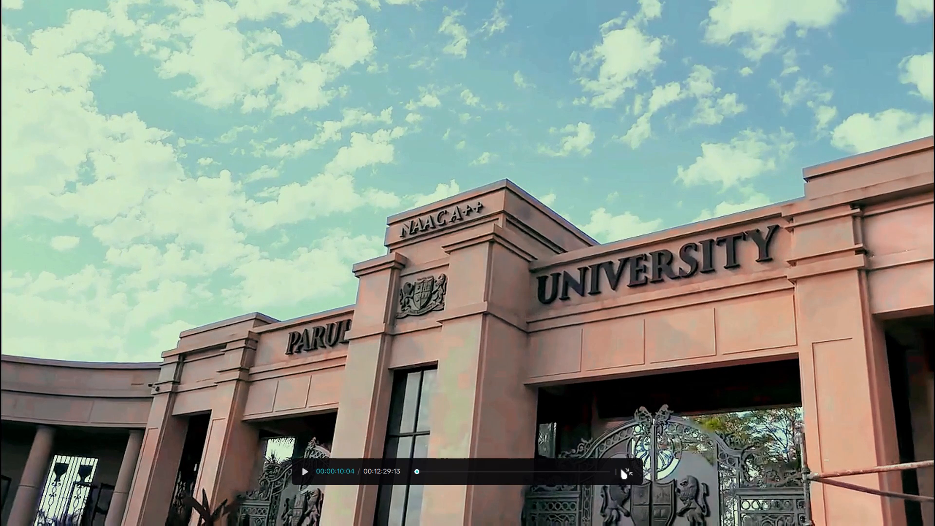
{"action": "left_click", "coordinate": [623, 468]}
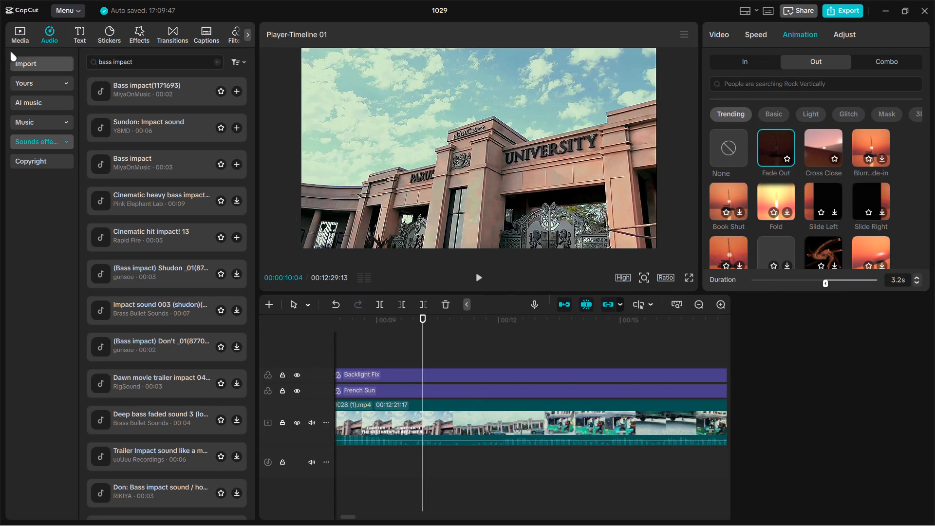
Open the export settings for project 1029 and bring up the video resolution choices.
{"action": "left_click", "coordinate": [16, 38]}
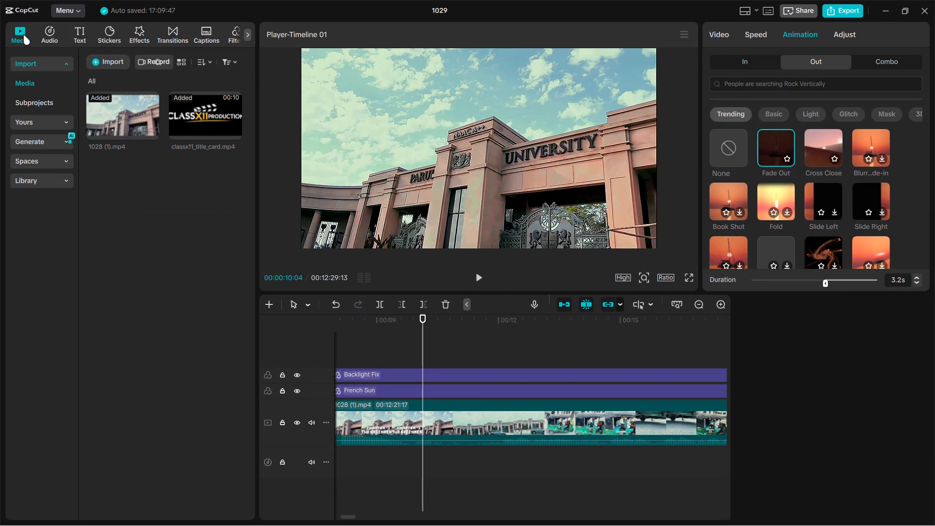
{"action": "left_click", "coordinate": [832, 6]}
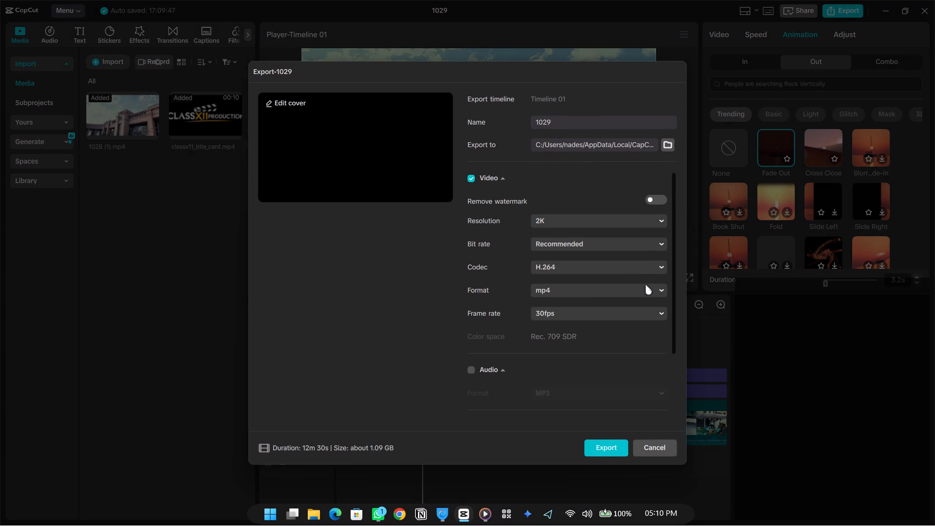
{"action": "left_click", "coordinate": [659, 222]}
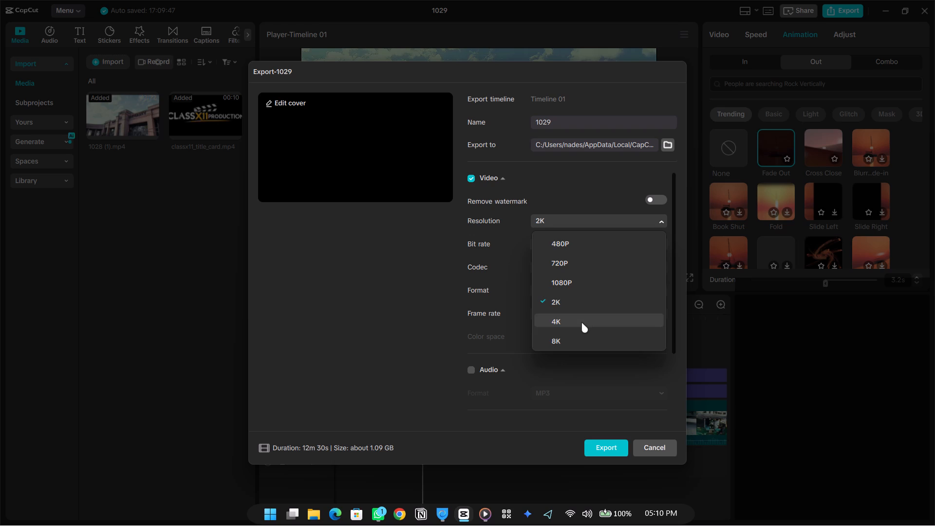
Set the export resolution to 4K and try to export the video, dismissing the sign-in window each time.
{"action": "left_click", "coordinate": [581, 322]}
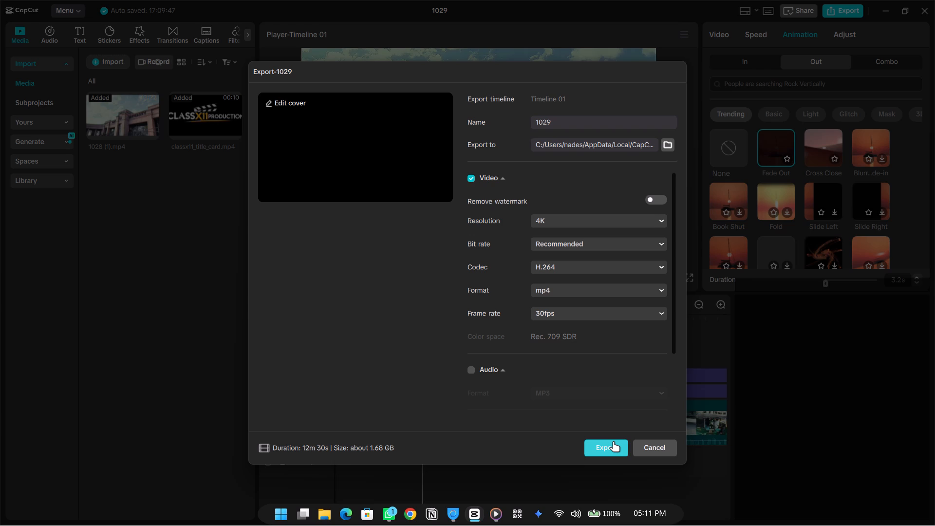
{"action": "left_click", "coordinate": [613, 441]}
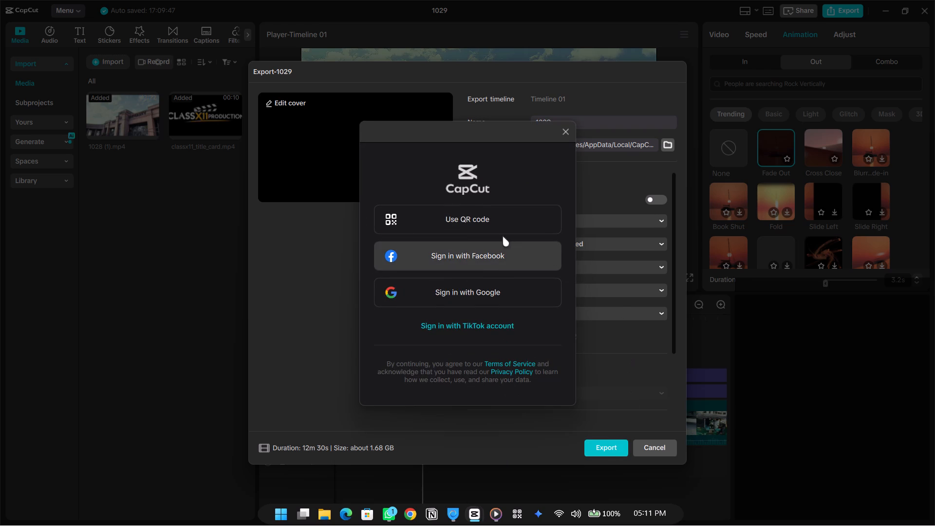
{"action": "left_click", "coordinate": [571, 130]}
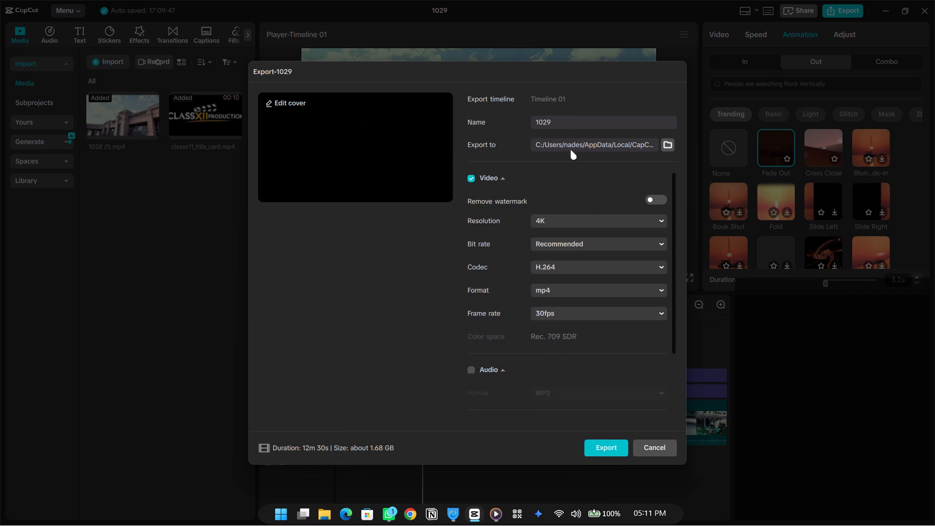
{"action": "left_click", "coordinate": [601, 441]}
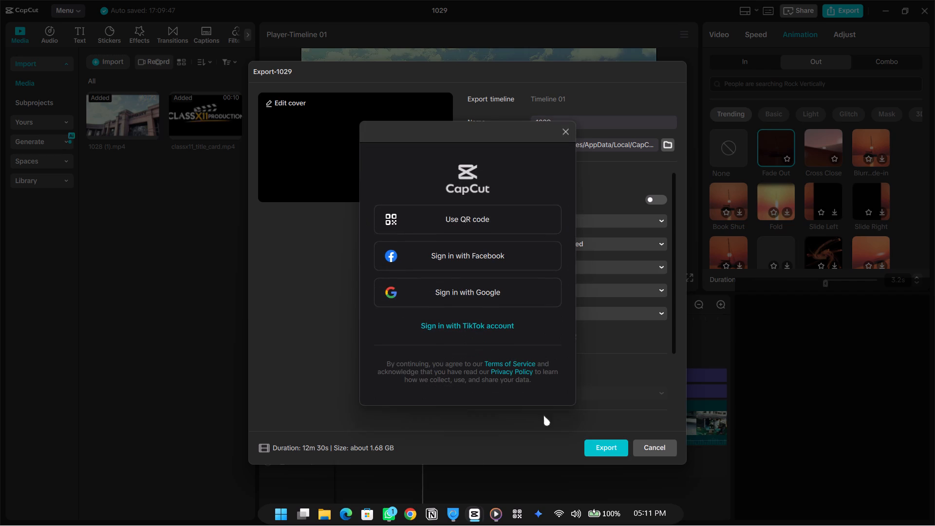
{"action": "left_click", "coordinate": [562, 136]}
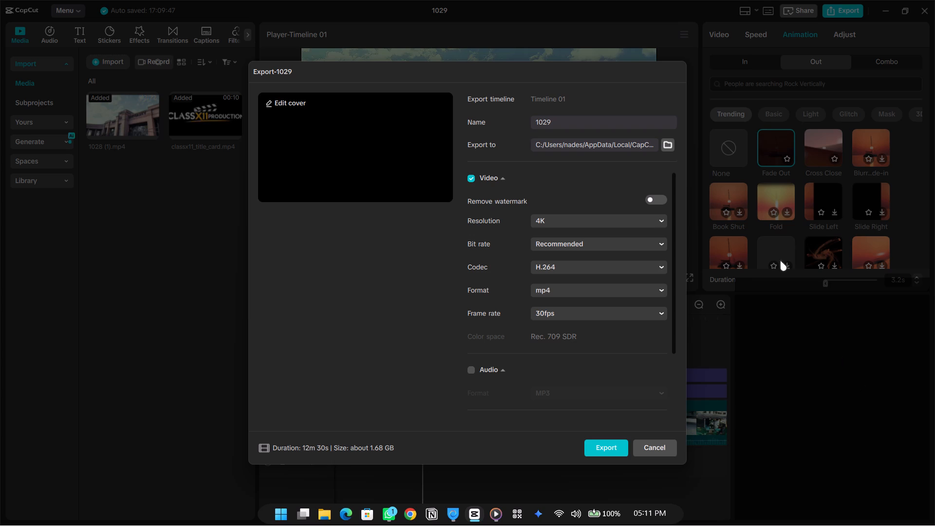
Set the export resolution to 2K and try to export project 1029 again.
{"action": "left_click", "coordinate": [659, 221]}
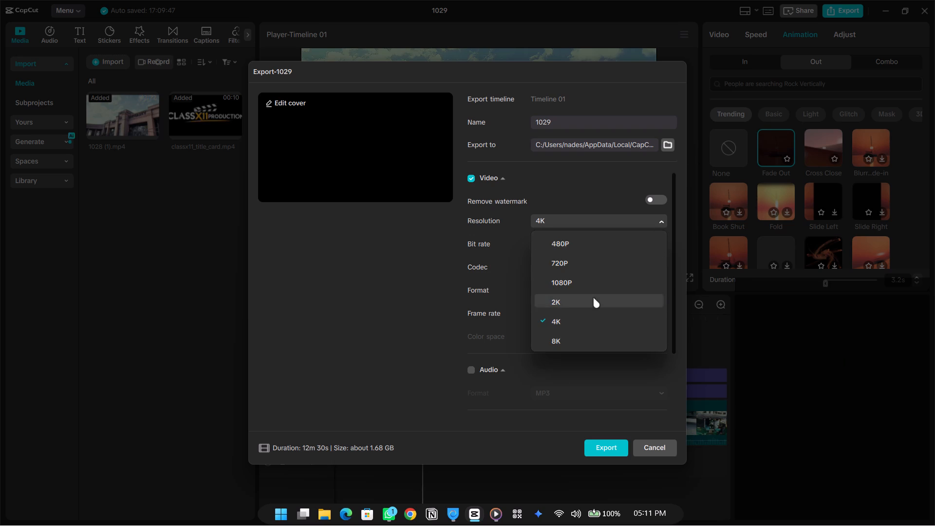
{"action": "left_click", "coordinate": [593, 298]}
{"action": "left_click", "coordinate": [600, 441]}
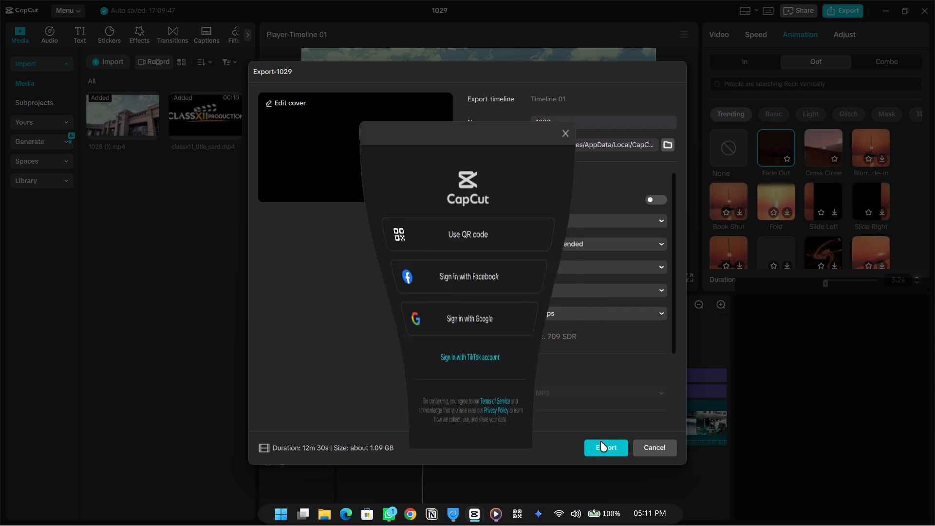
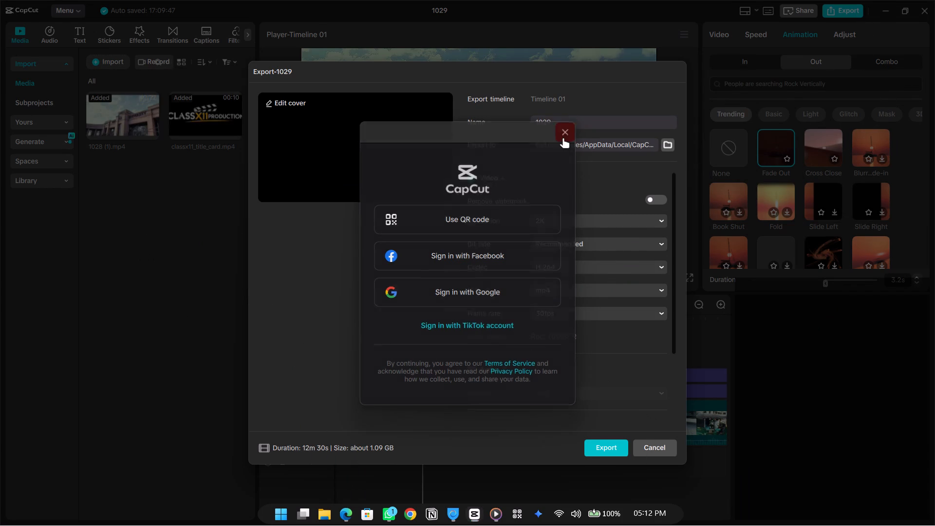
Try to start the export of project 1029 with the current video settings.
{"action": "left_click", "coordinate": [611, 450]}
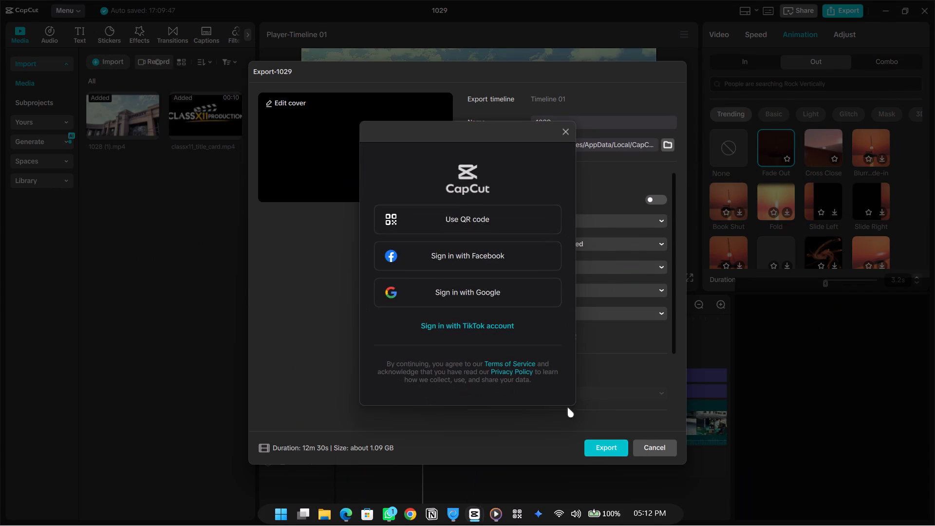
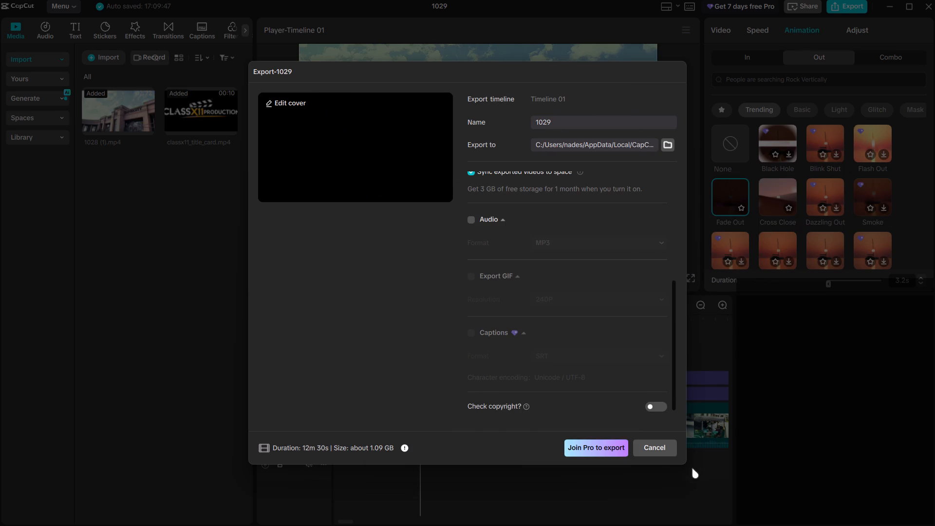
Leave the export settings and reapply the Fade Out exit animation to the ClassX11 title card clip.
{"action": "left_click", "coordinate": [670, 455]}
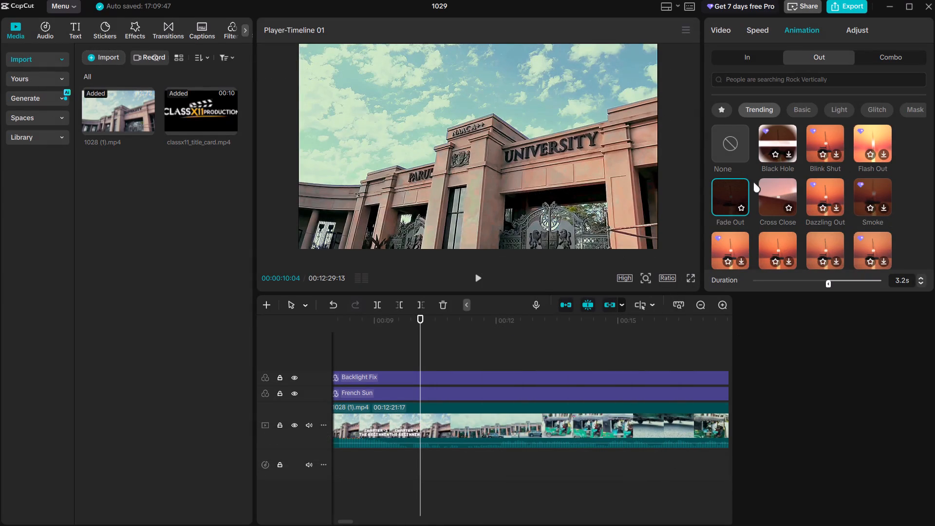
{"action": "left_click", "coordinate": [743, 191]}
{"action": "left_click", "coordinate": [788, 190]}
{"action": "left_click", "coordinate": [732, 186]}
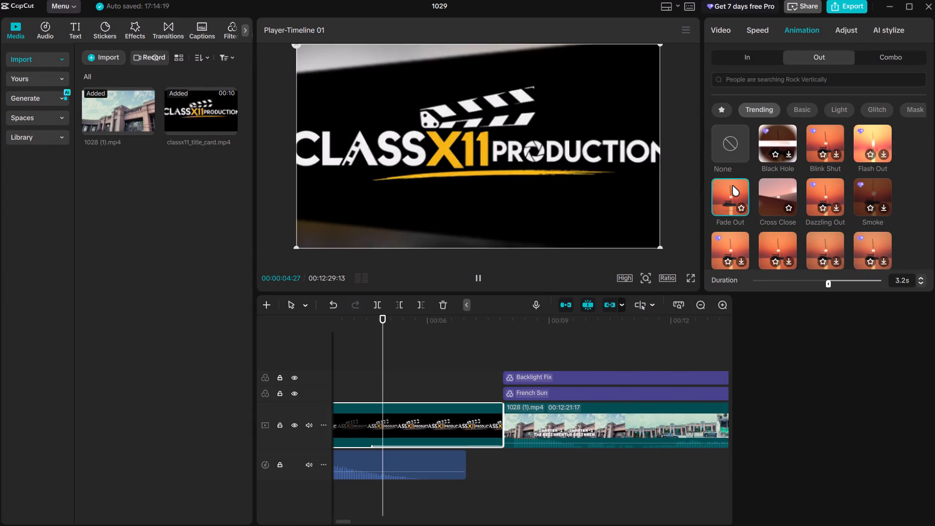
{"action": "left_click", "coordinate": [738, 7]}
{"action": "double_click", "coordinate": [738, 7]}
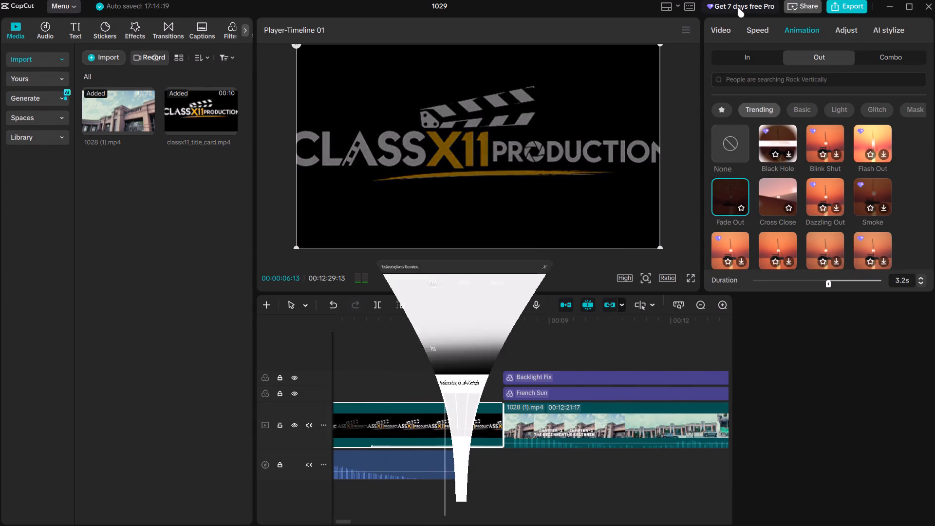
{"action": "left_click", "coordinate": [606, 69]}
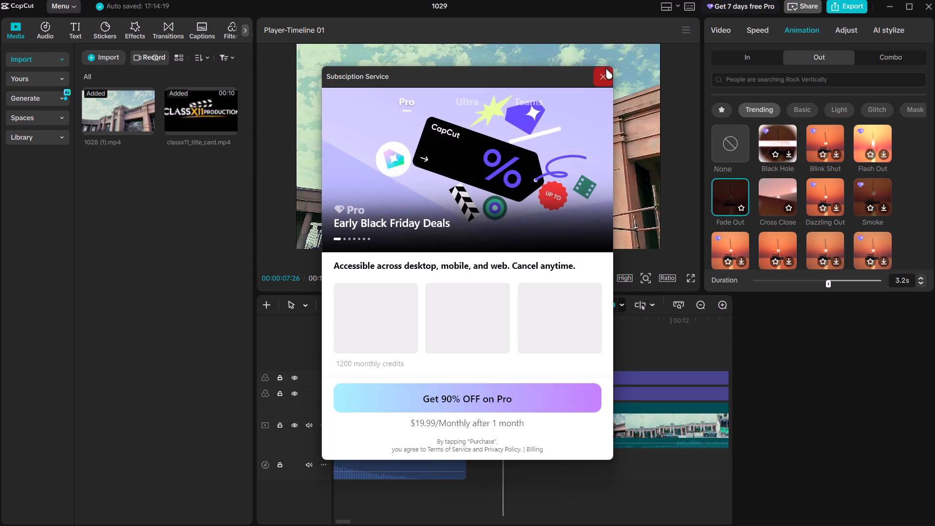
Locate the Pro-only Backlight Fix filter through the export check and delete it from the timeline.
{"action": "left_click", "coordinate": [829, 8]}
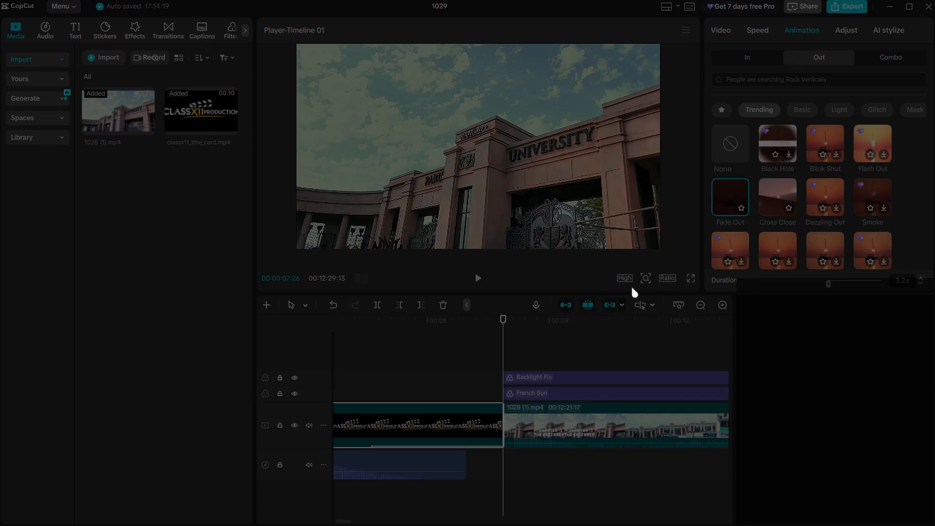
{"action": "scroll", "coordinate": [566, 281], "scroll_direction": "down", "scroll_amount": 12}
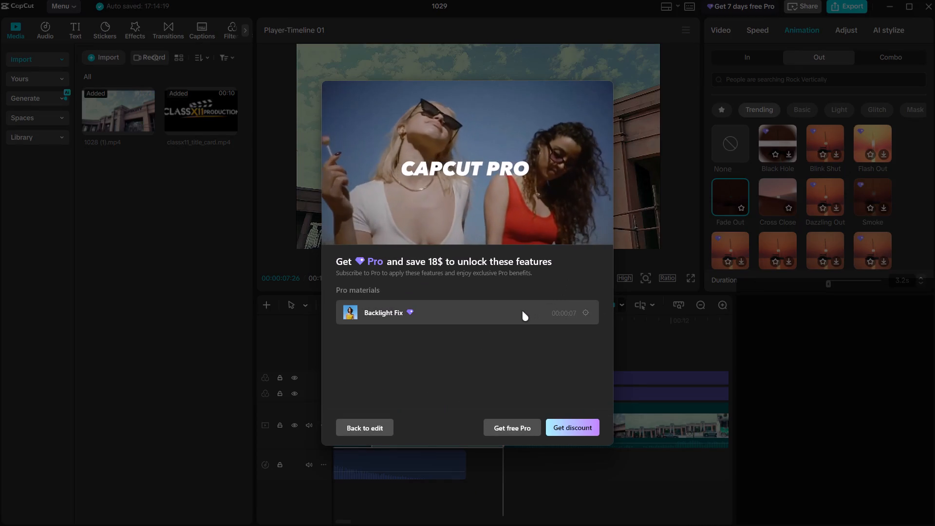
{"action": "left_click", "coordinate": [522, 311]}
{"action": "left_click", "coordinate": [542, 371]}
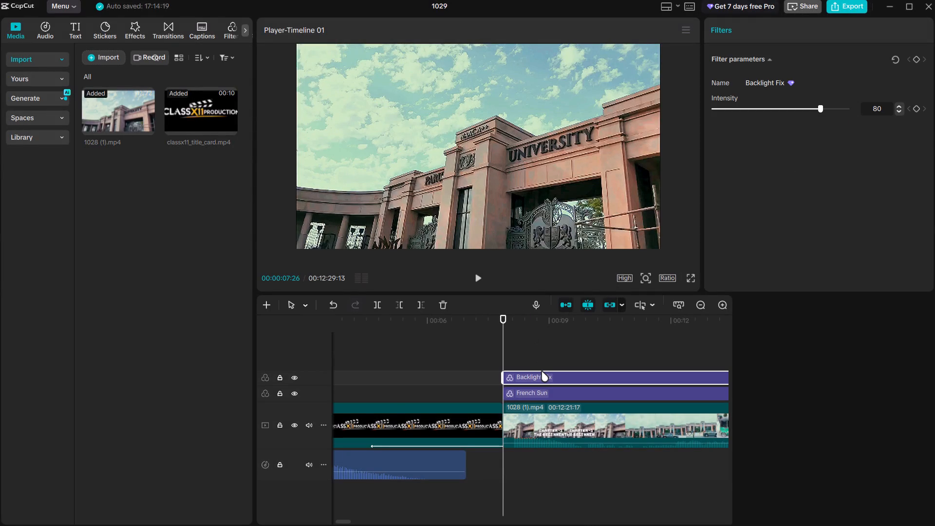
{"action": "left_click", "coordinate": [439, 303]}
Export project 1029 as an mp4 at 2K, recommended bit rate, H.264 and 30 fps.
{"action": "left_click", "coordinate": [833, 3]}
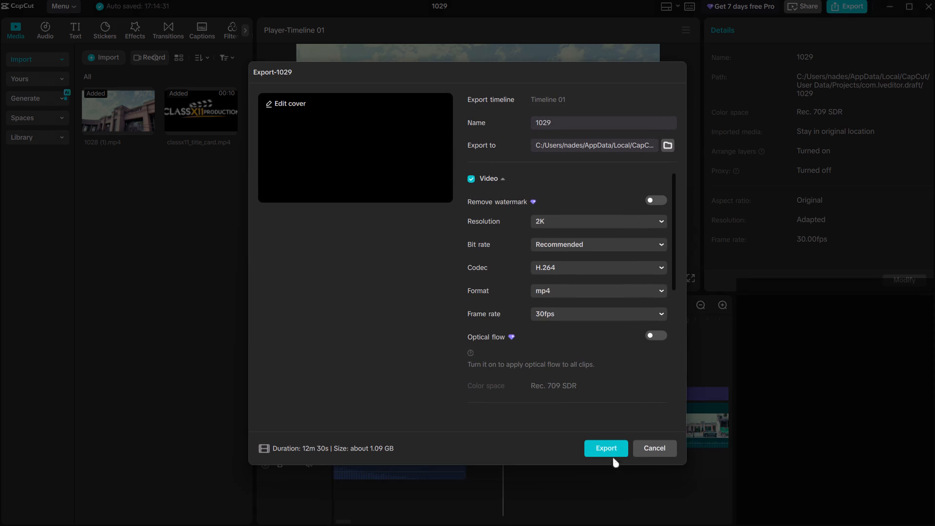
{"action": "left_click", "coordinate": [612, 444]}
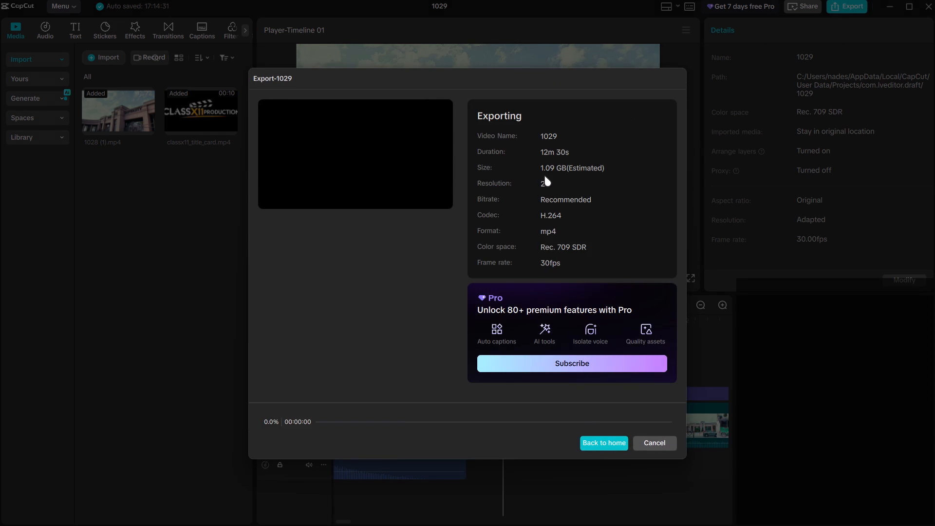